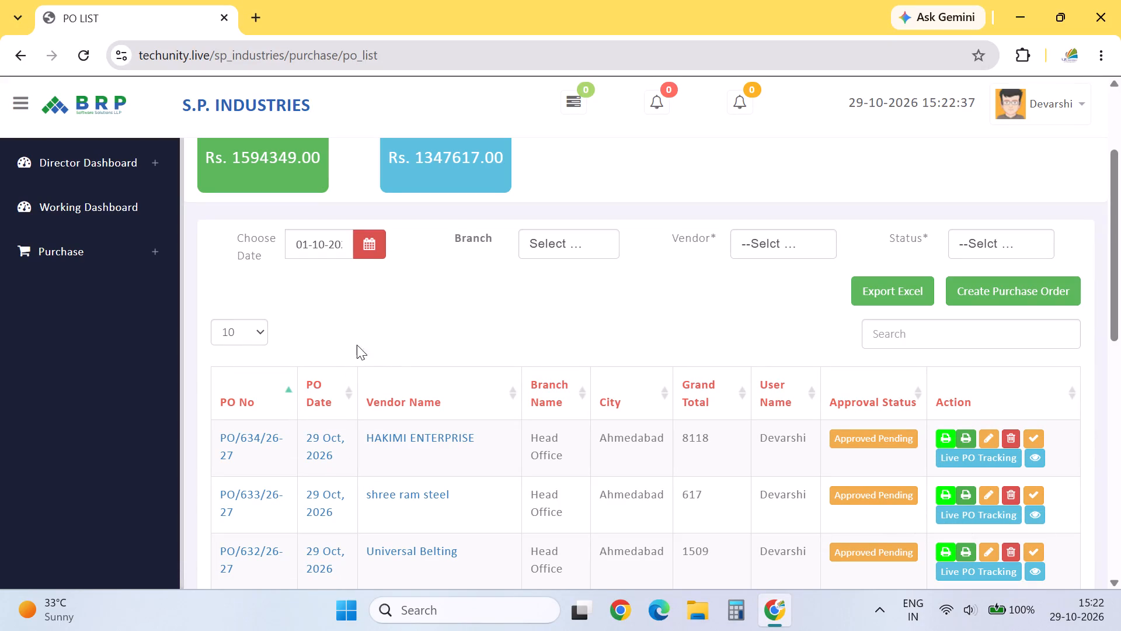
Search the purchase order list for 628 and open purchase order PO/628/26-27 for editing.
{"action": "left_click", "coordinate": [979, 332]}
{"action": "type", "text": "628"}
{"action": "key", "text": "Return"}
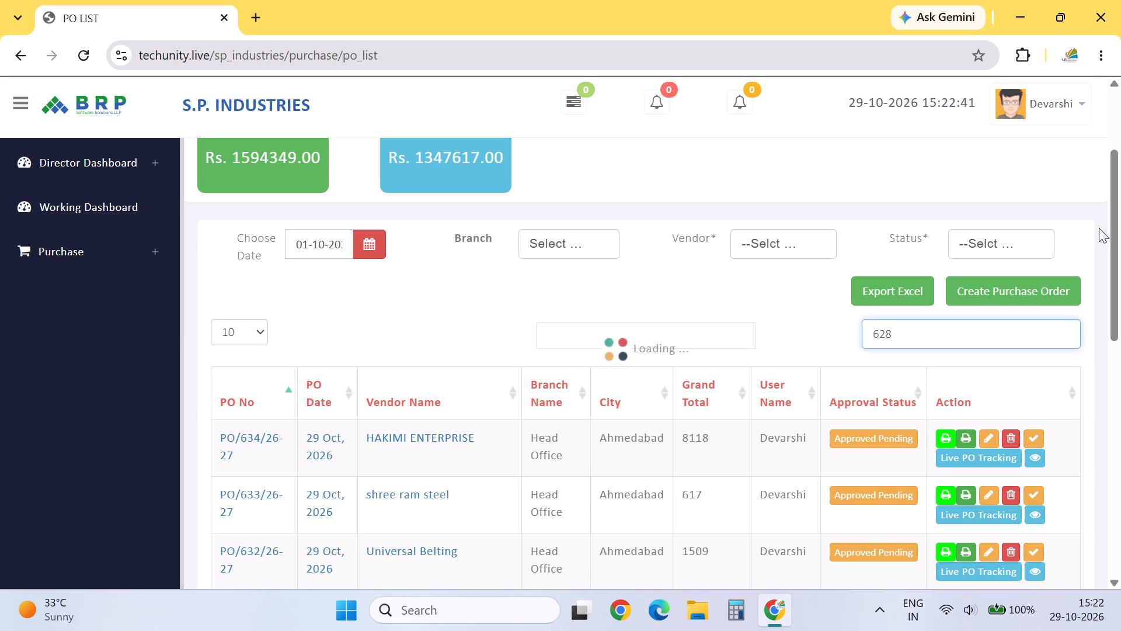
{"action": "left_click_drag", "start_coordinate": [1120, 223], "coordinate": [1120, 244]}
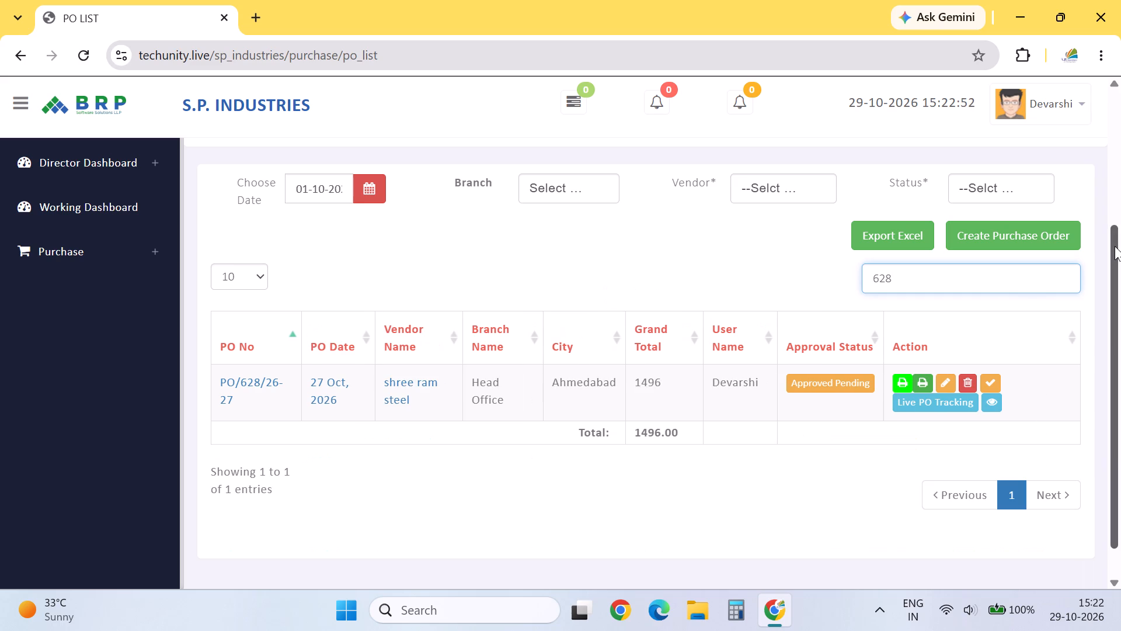
{"action": "left_click", "coordinate": [944, 383]}
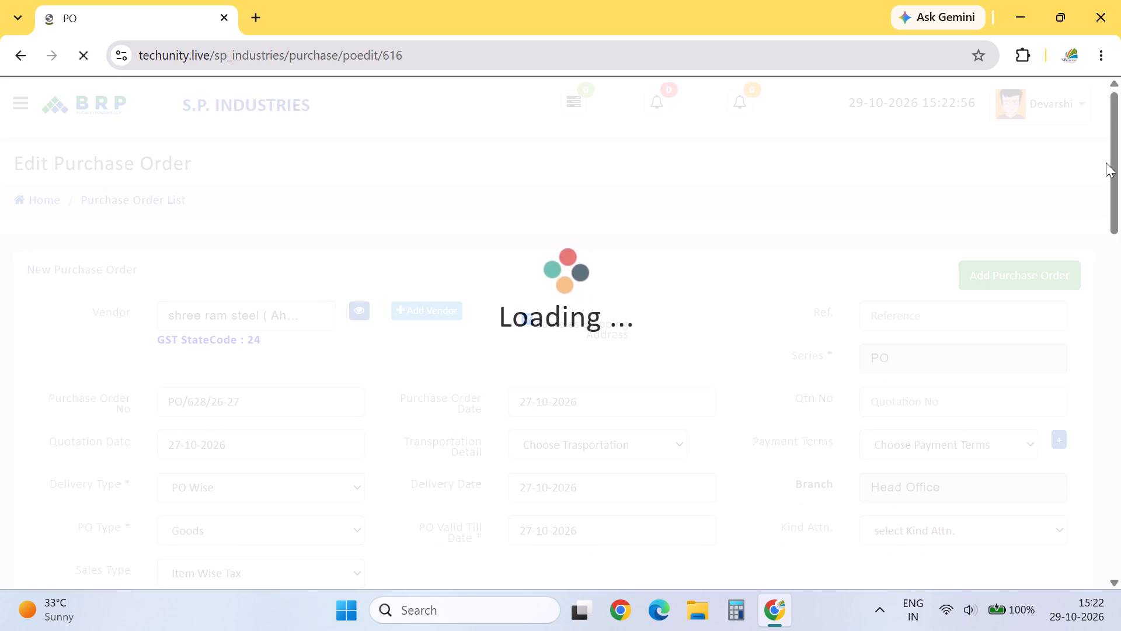
Delete the SS PATTI 25 X 3 line from the purchase order's items.
{"action": "left_click_drag", "start_coordinate": [1106, 162], "coordinate": [1109, 166]}
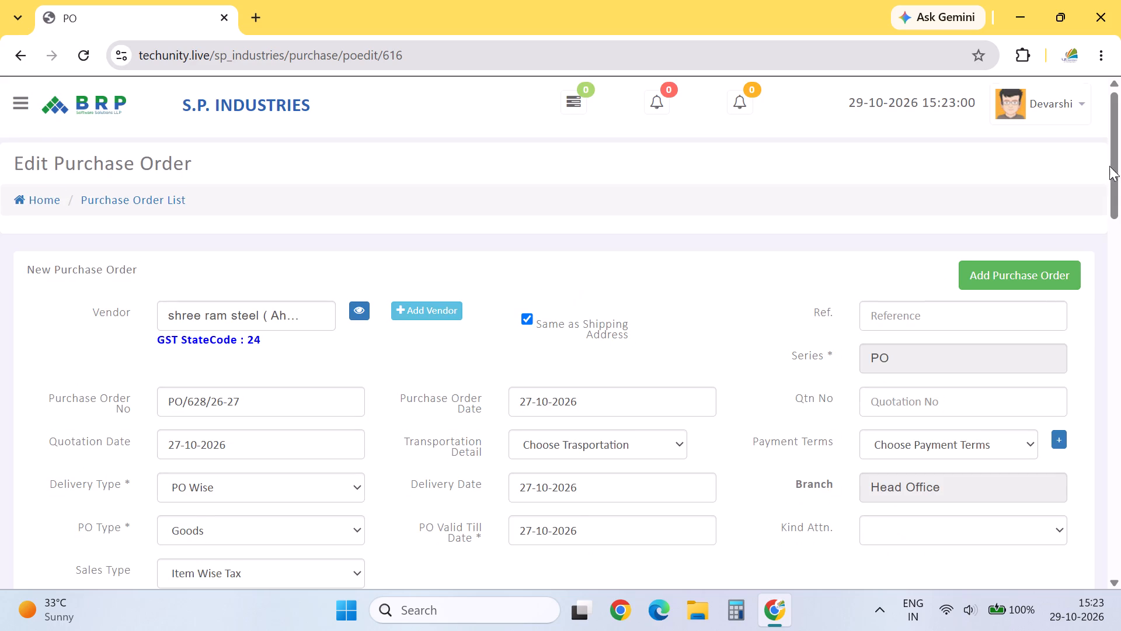
{"action": "left_click_drag", "start_coordinate": [1109, 166], "coordinate": [1109, 170]}
{"action": "left_click_drag", "start_coordinate": [1120, 149], "coordinate": [1105, 295]}
{"action": "left_click", "coordinate": [725, 300]}
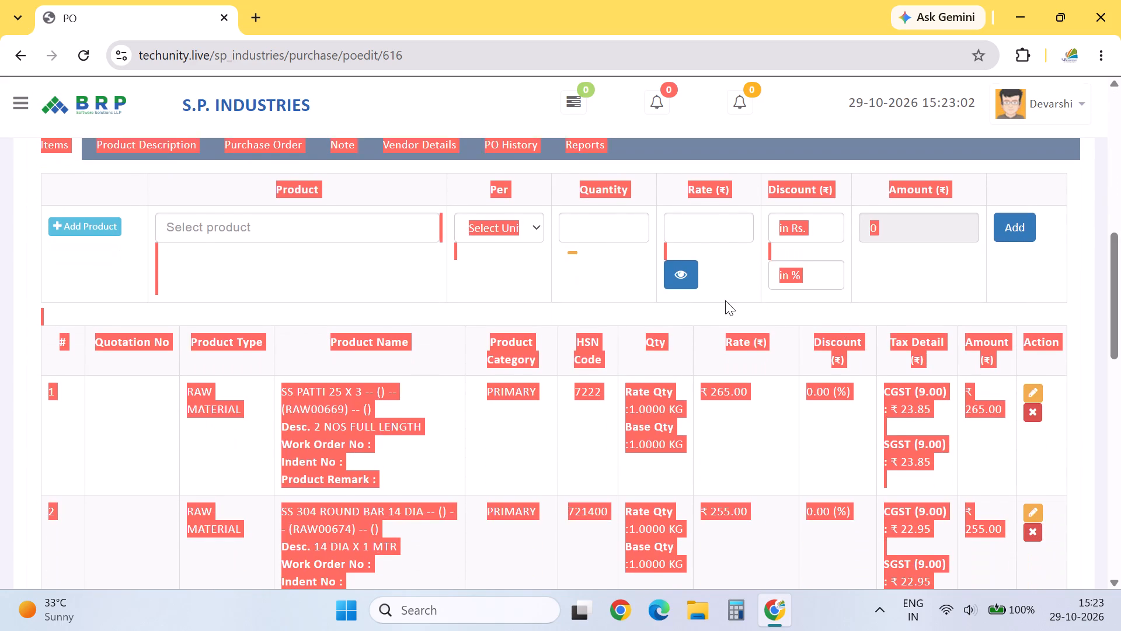
{"action": "left_click_drag", "start_coordinate": [1034, 392], "coordinate": [1035, 375]}
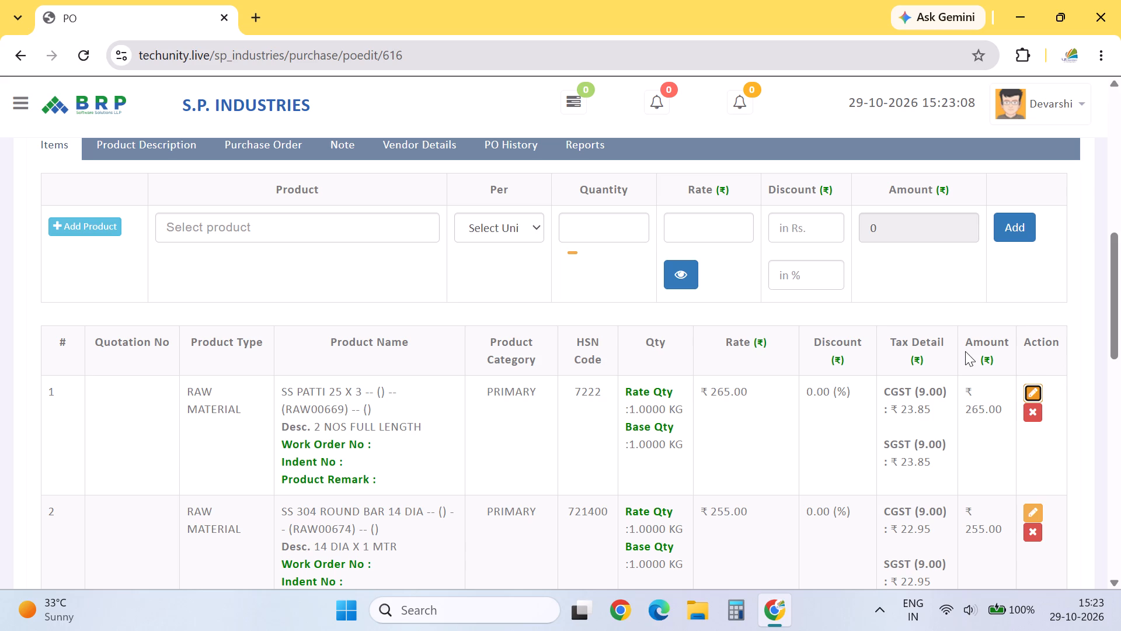
{"action": "left_click_drag", "start_coordinate": [1120, 314], "coordinate": [1116, 346]}
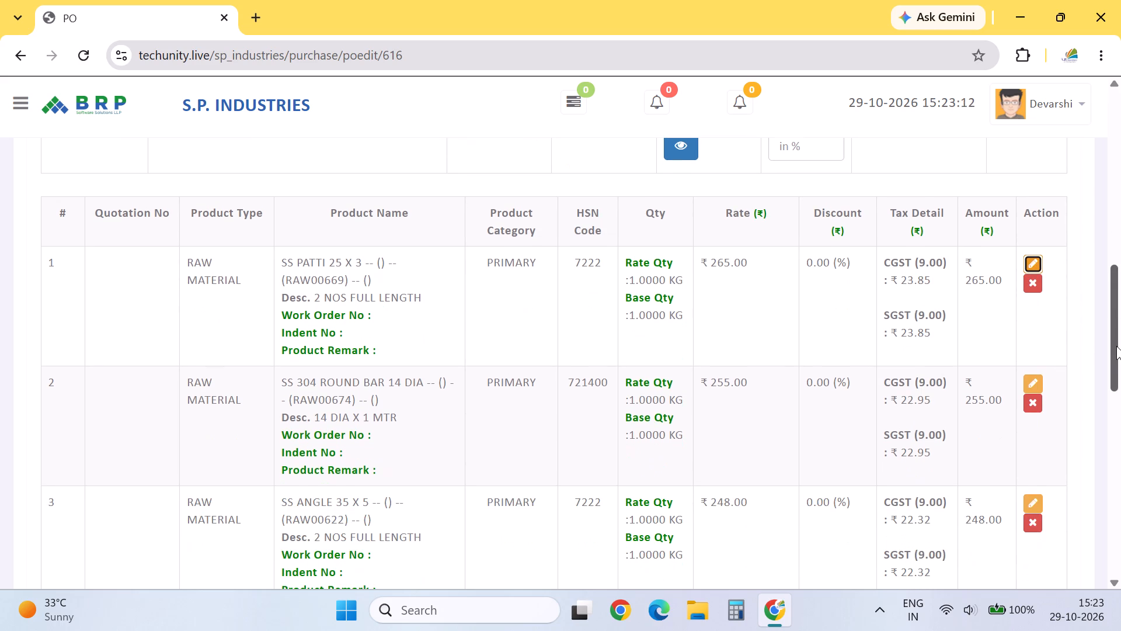
{"action": "left_click_drag", "start_coordinate": [1116, 346], "coordinate": [1120, 306]}
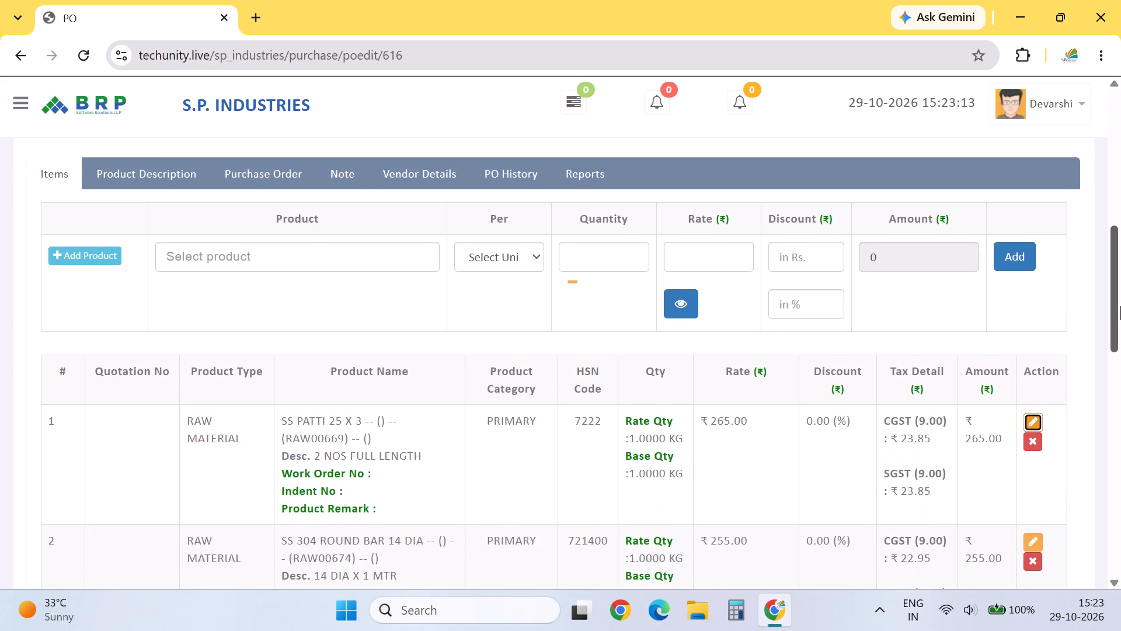
{"action": "left_click_drag", "start_coordinate": [1120, 306], "coordinate": [1116, 315]}
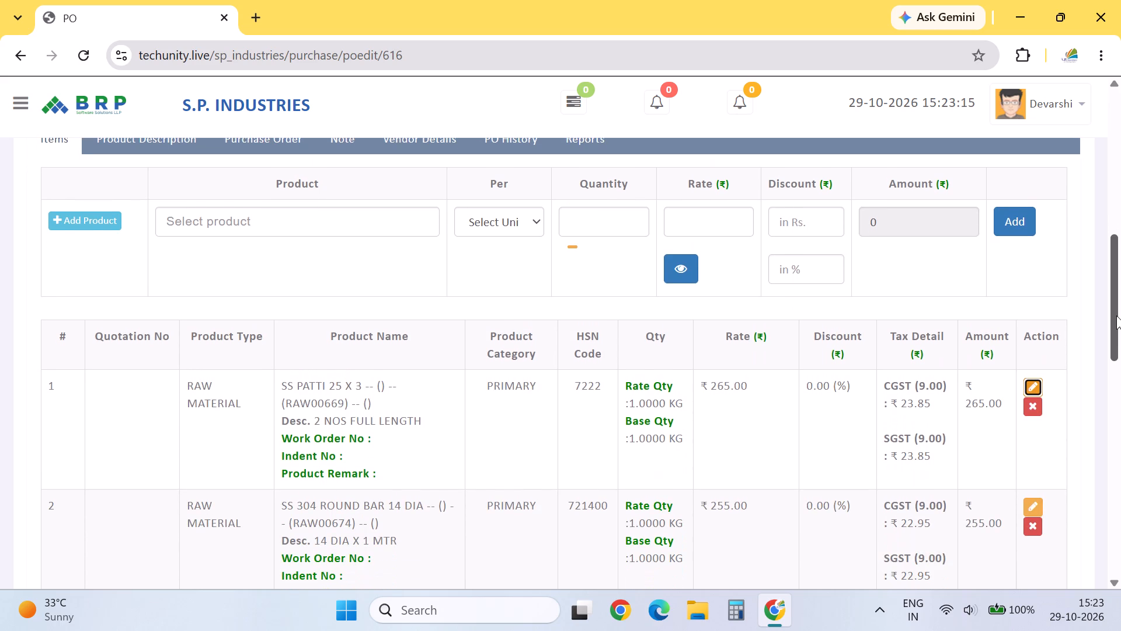
{"action": "left_click_drag", "start_coordinate": [1116, 315], "coordinate": [1120, 353]}
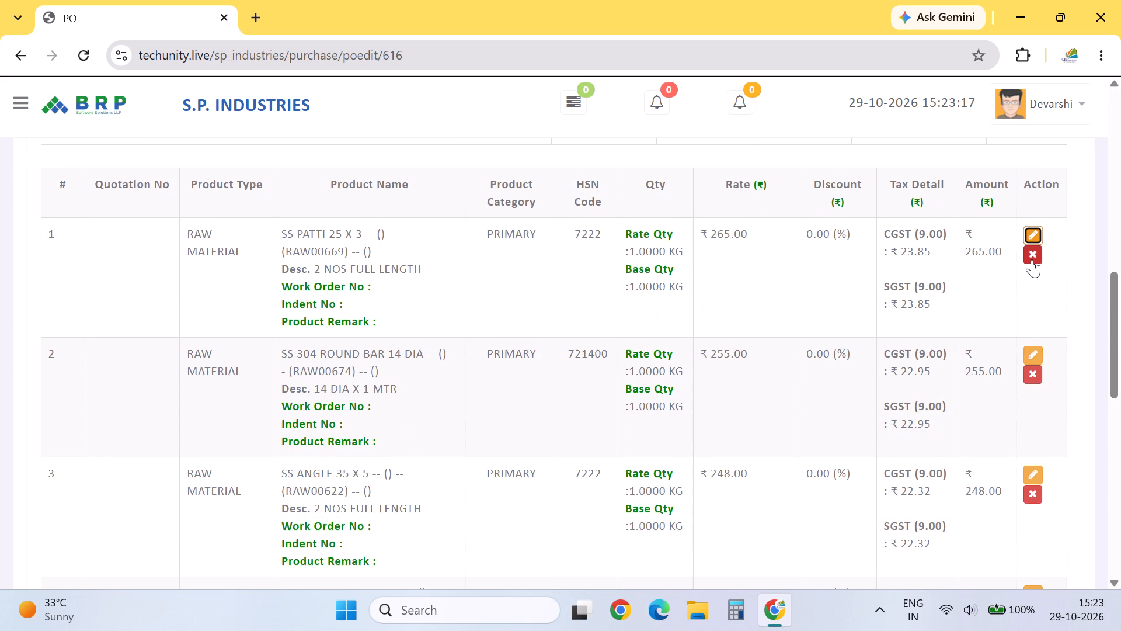
{"action": "left_click", "coordinate": [1032, 259]}
{"action": "left_click", "coordinate": [628, 159]}
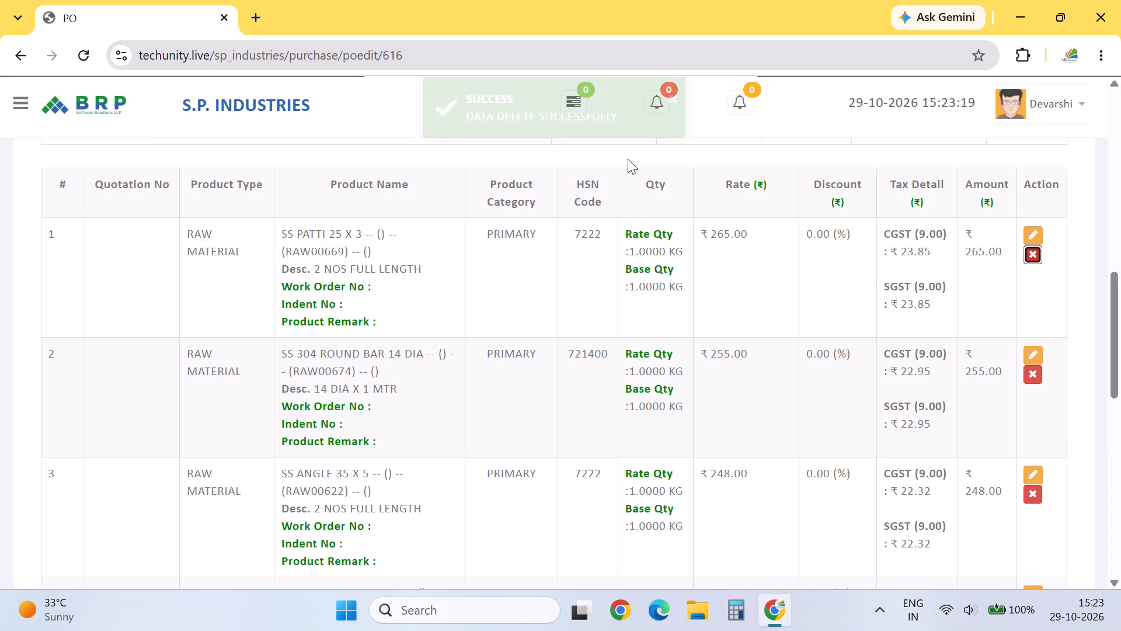
Set the quantity of the SS 304 ROUND BAR 14 DIA item to 2 KG and update the line.
{"action": "left_click_drag", "start_coordinate": [1116, 359], "coordinate": [1117, 305]}
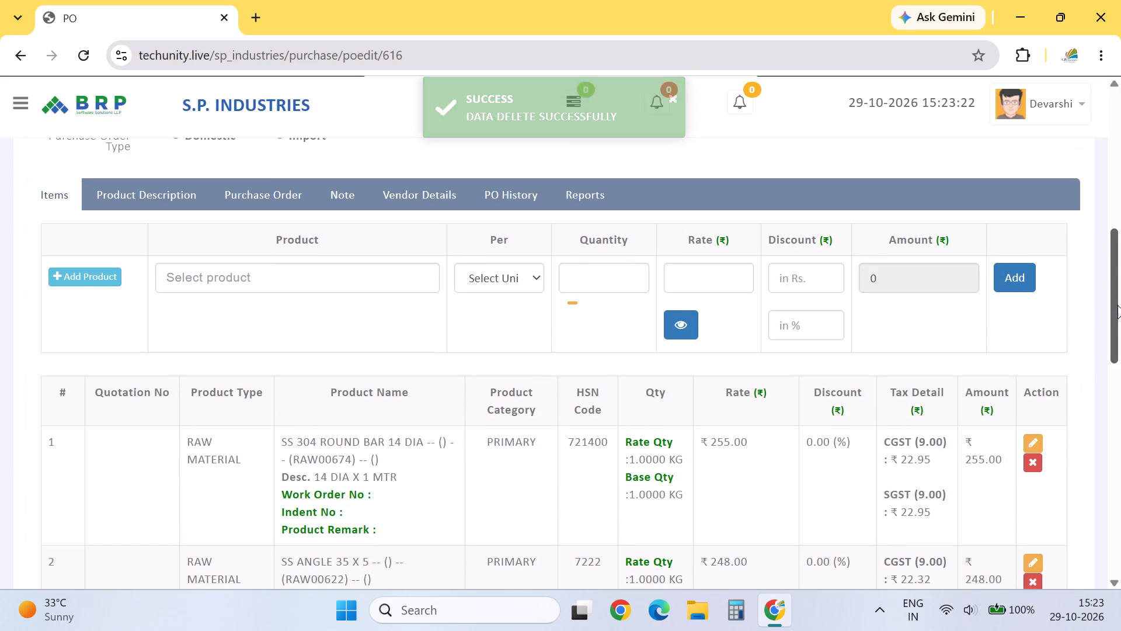
{"action": "left_click_drag", "start_coordinate": [1117, 305], "coordinate": [1109, 311]}
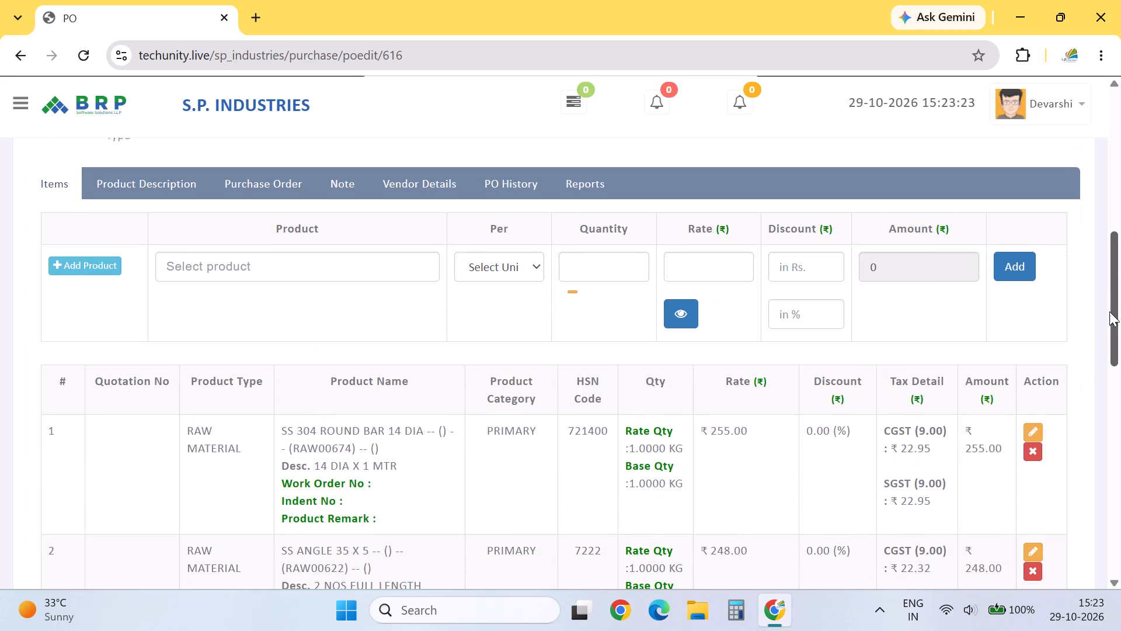
{"action": "left_click_drag", "start_coordinate": [1109, 311], "coordinate": [1105, 317]}
{"action": "left_click", "coordinate": [1039, 395]}
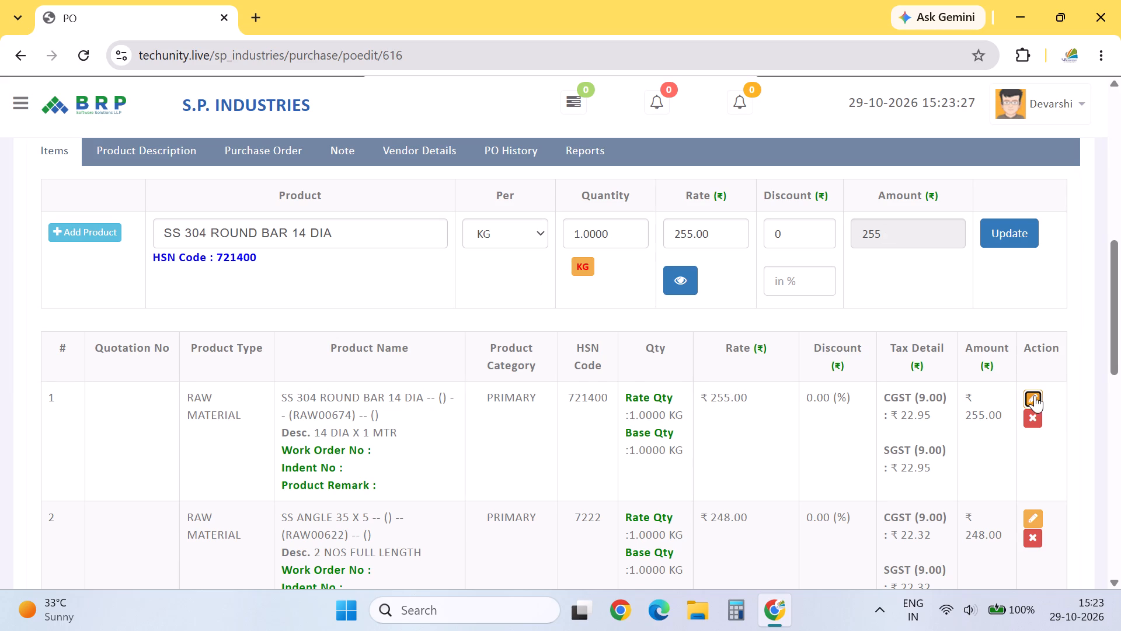
{"action": "left_click", "coordinate": [640, 238]}
{"action": "left_click", "coordinate": [640, 238]}
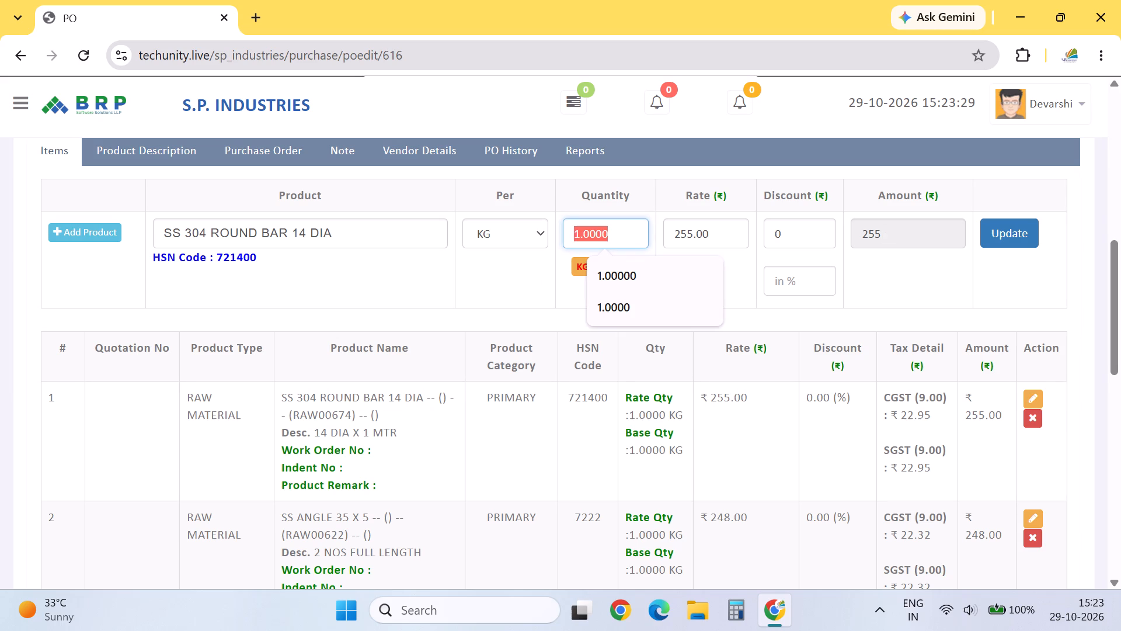
{"action": "key", "text": "2"}
{"action": "left_click", "coordinate": [980, 226]}
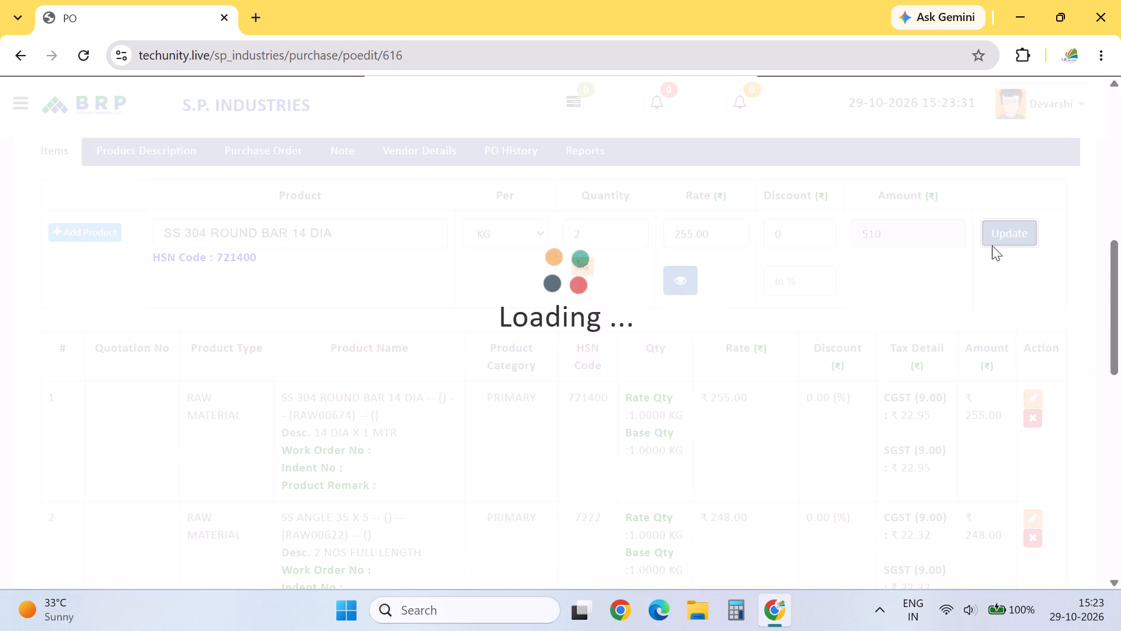
Set the quantity of the SS ANGLE 35 X 5 item to 30.500 KG and update the line.
{"action": "left_click_drag", "start_coordinate": [1120, 304], "coordinate": [1120, 342]}
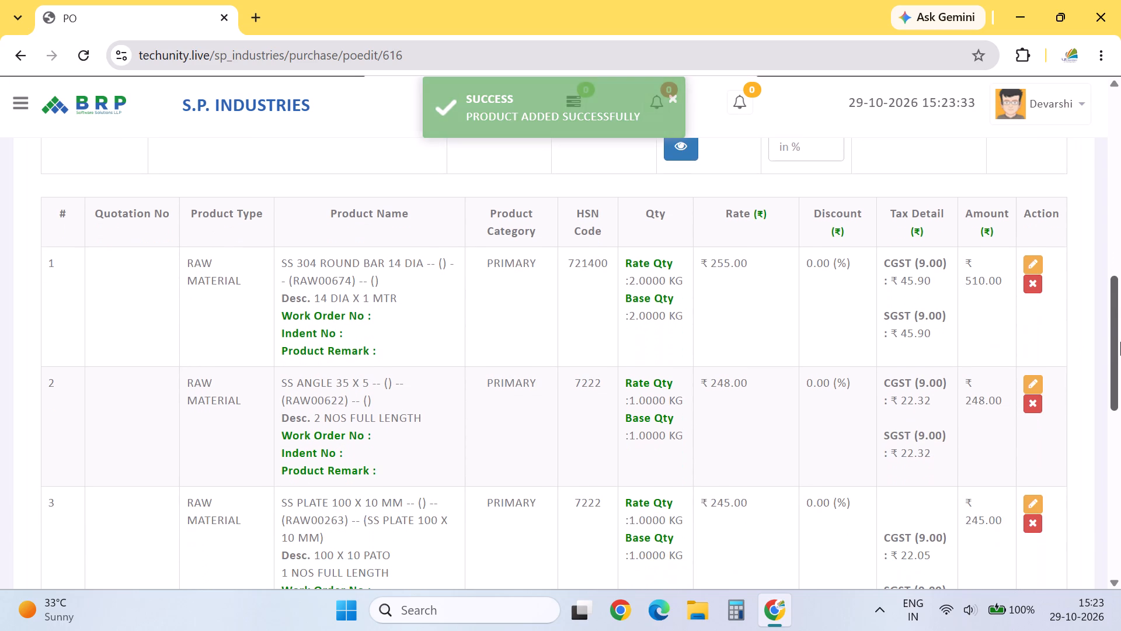
{"action": "left_click", "coordinate": [1036, 389]}
{"action": "left_click_drag", "start_coordinate": [1120, 371], "coordinate": [1120, 359]}
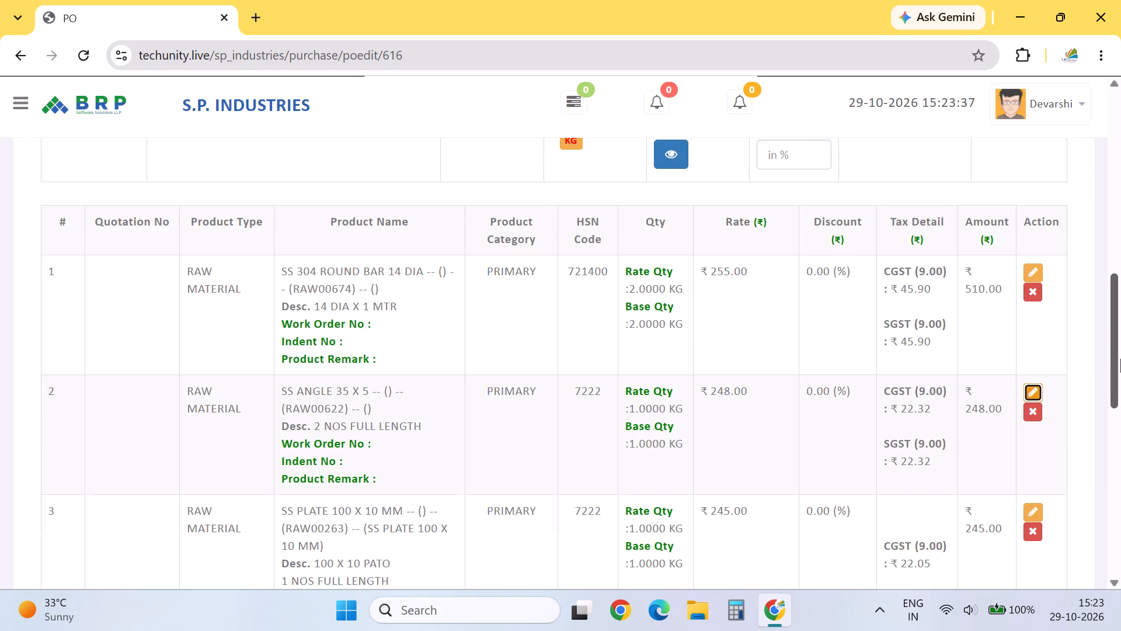
{"action": "left_click_drag", "start_coordinate": [1120, 359], "coordinate": [1120, 311]}
{"action": "double_click", "coordinate": [613, 325]}
{"action": "type", "text": "30.500"}
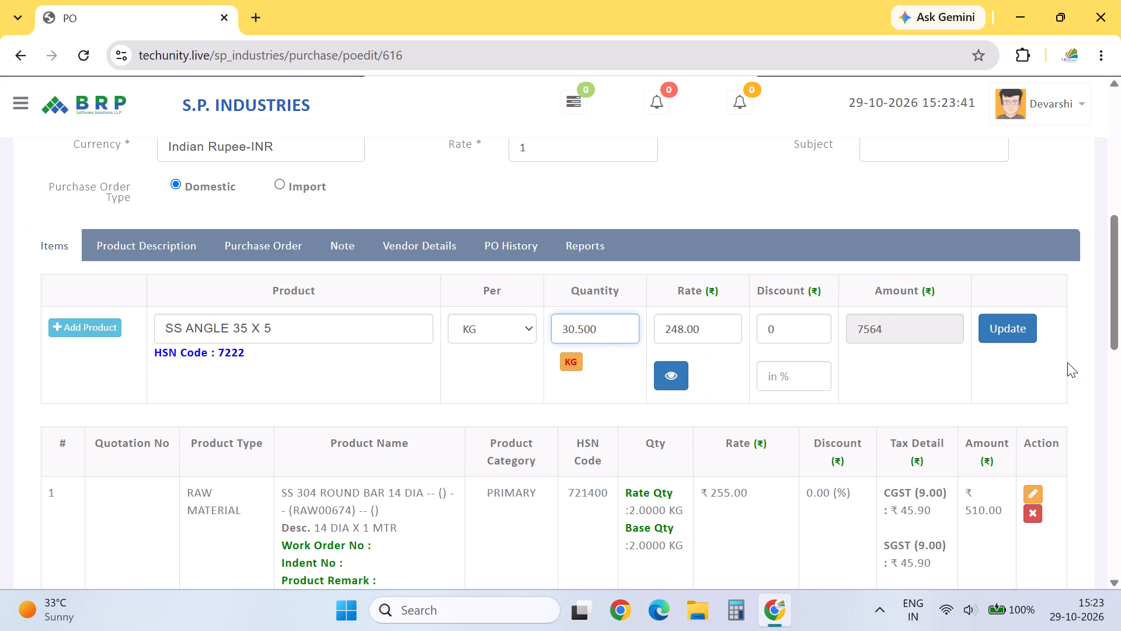
{"action": "left_click", "coordinate": [1018, 326]}
Set the quantity of the SS PLATE 100 X 10 MM item to 45.300 KG and update the line.
{"action": "left_click_drag", "start_coordinate": [1120, 297], "coordinate": [1120, 299]}
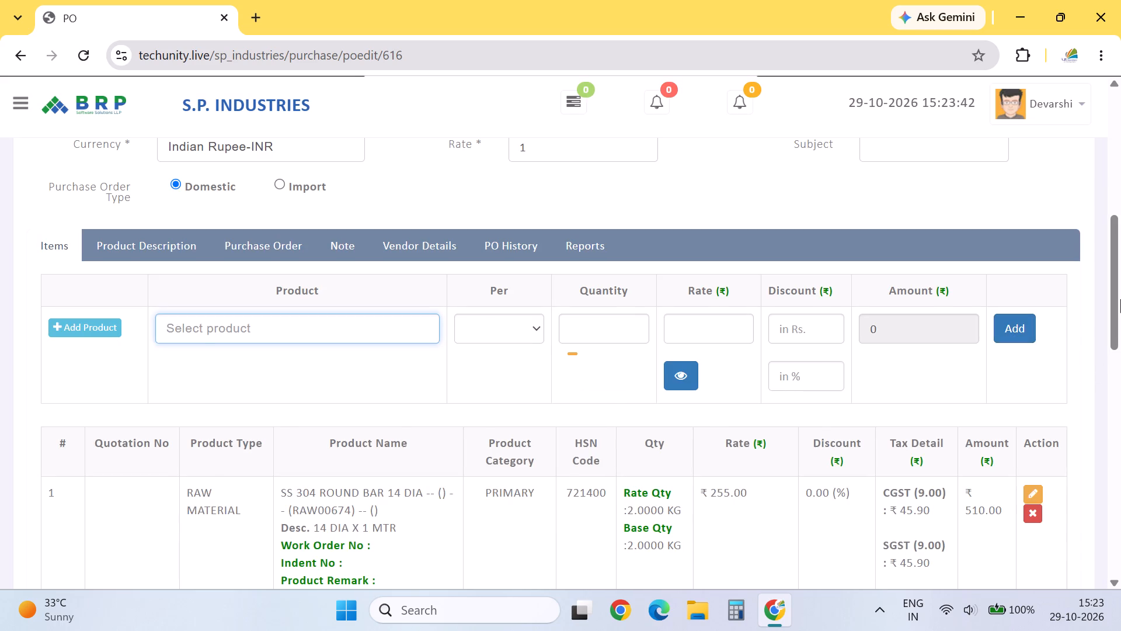
{"action": "left_click_drag", "start_coordinate": [1120, 299], "coordinate": [1112, 384]}
{"action": "left_click", "coordinate": [1038, 398]}
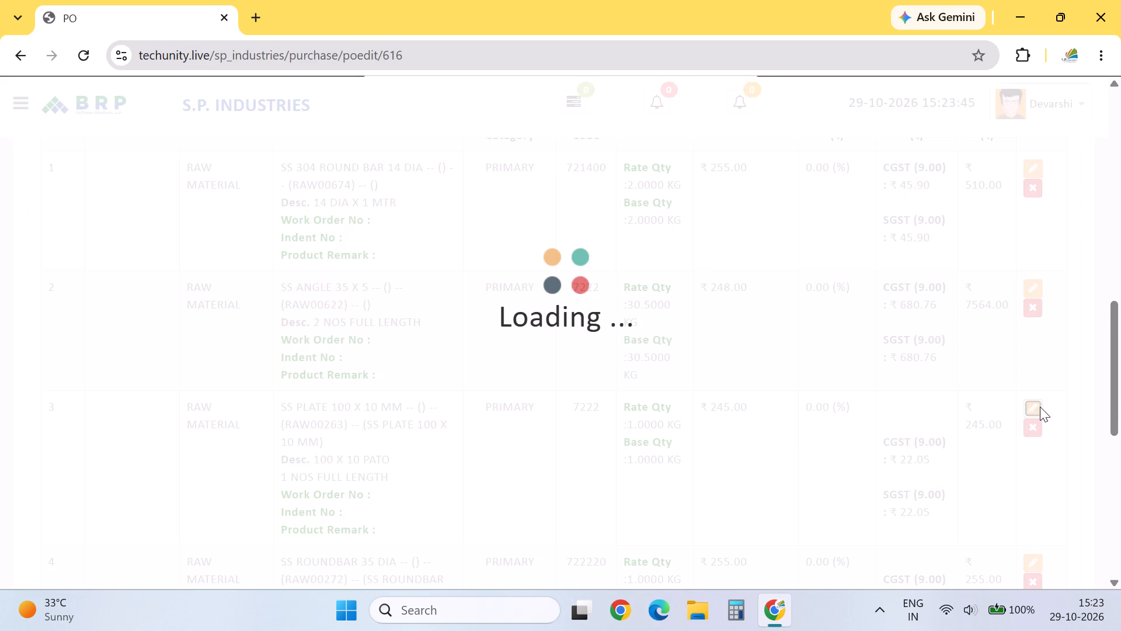
{"action": "left_click_drag", "start_coordinate": [1120, 385], "coordinate": [1120, 323]}
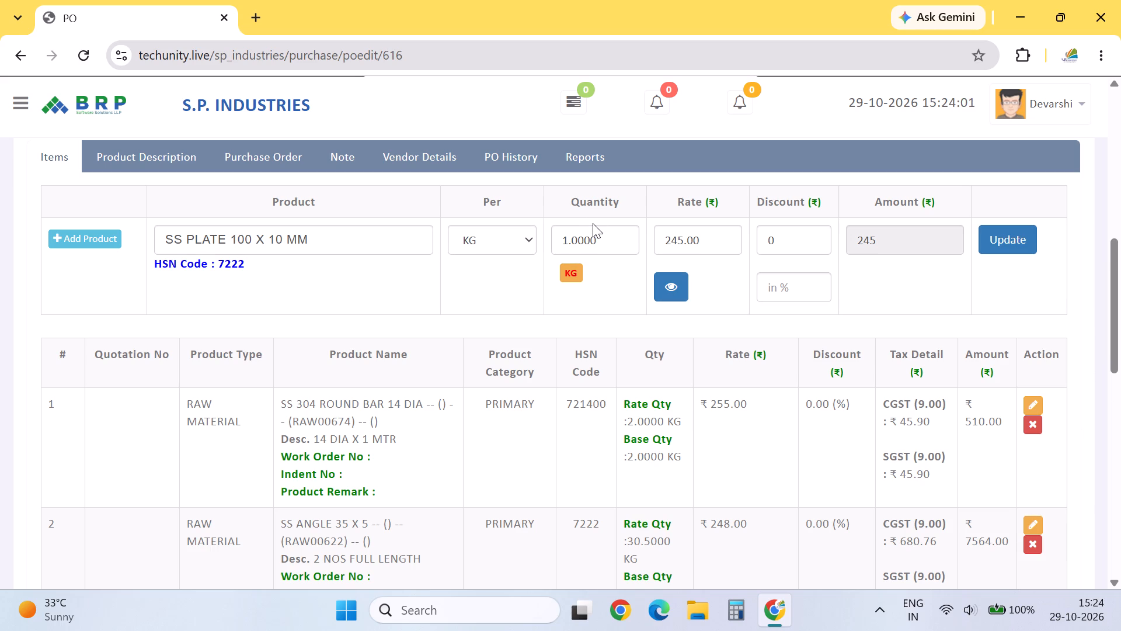
{"action": "double_click", "coordinate": [601, 241]}
{"action": "type", "text": "45"}
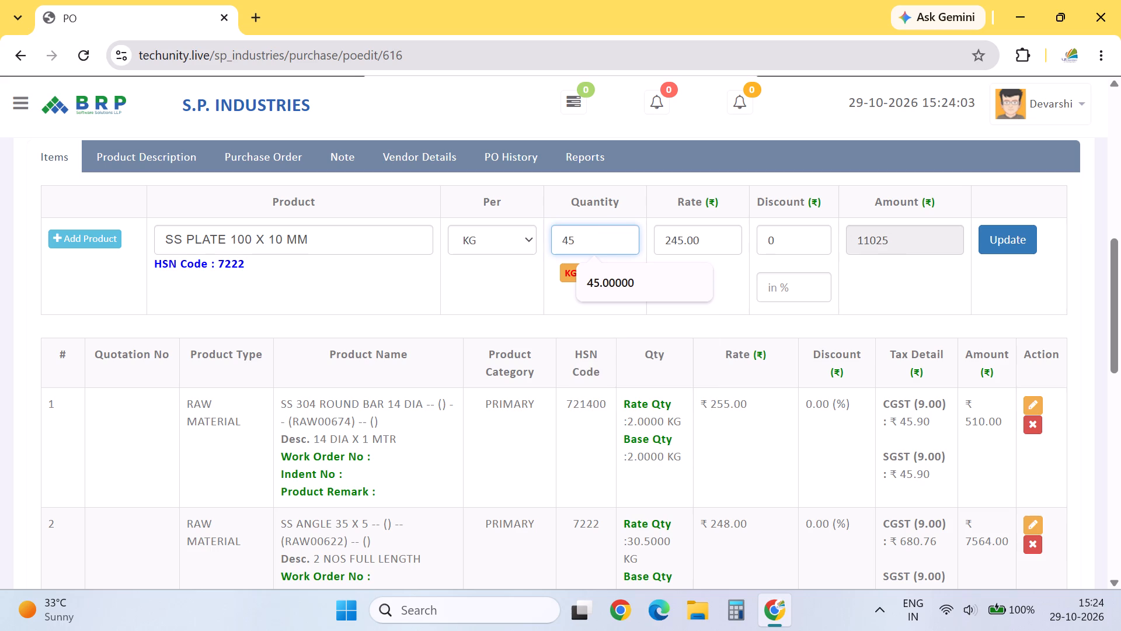
{"action": "key", "text": "period"}
{"action": "type", "text": "300"}
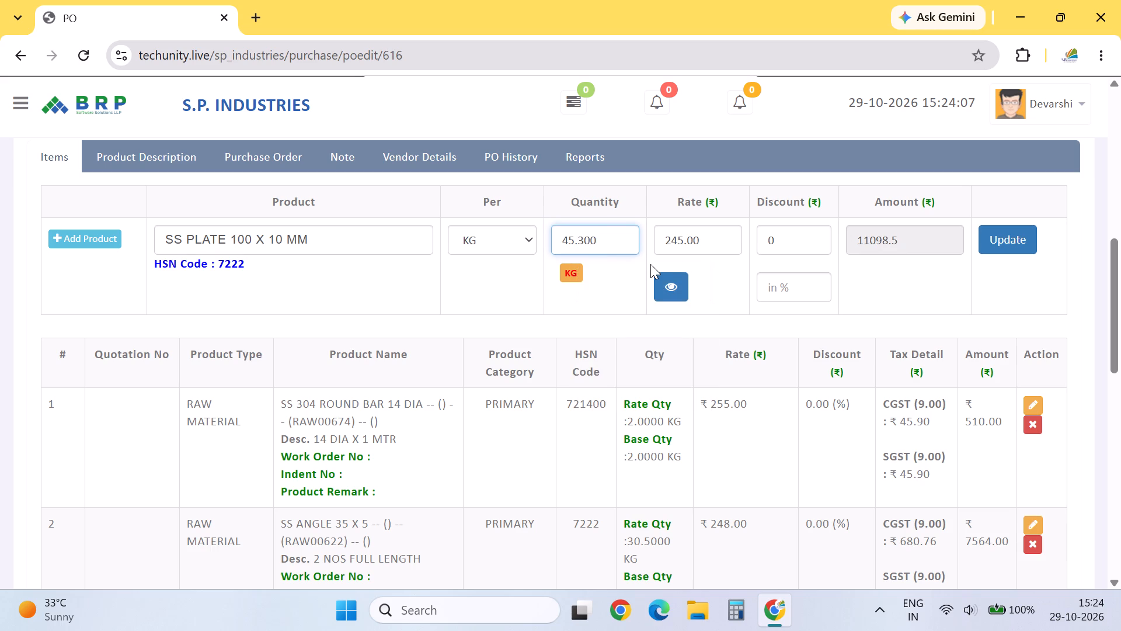
{"action": "left_click", "coordinate": [994, 227]}
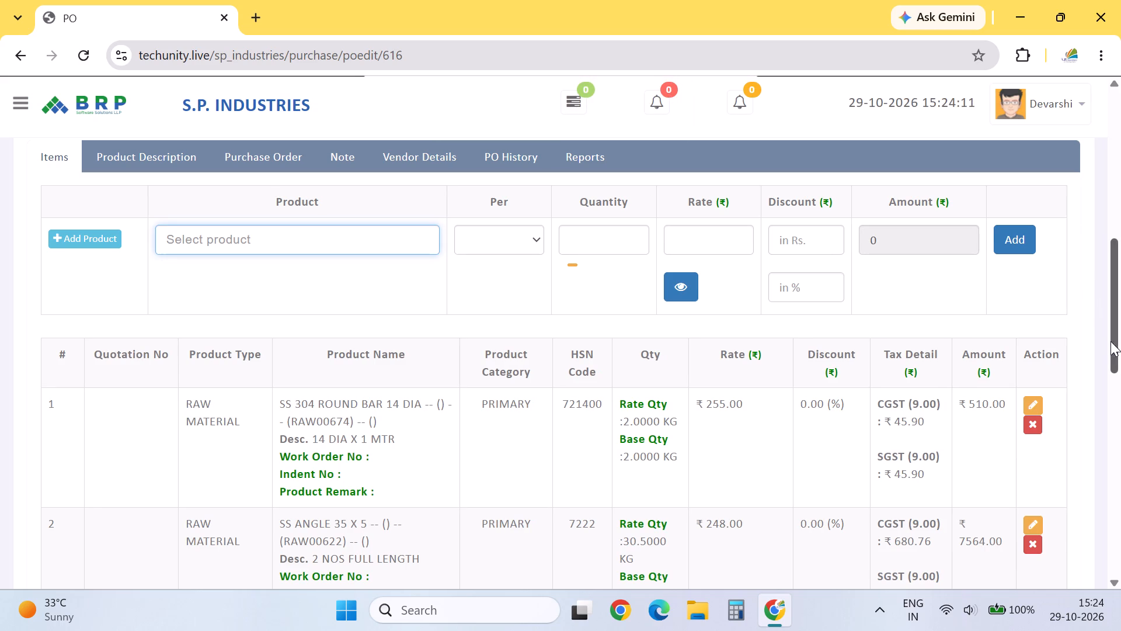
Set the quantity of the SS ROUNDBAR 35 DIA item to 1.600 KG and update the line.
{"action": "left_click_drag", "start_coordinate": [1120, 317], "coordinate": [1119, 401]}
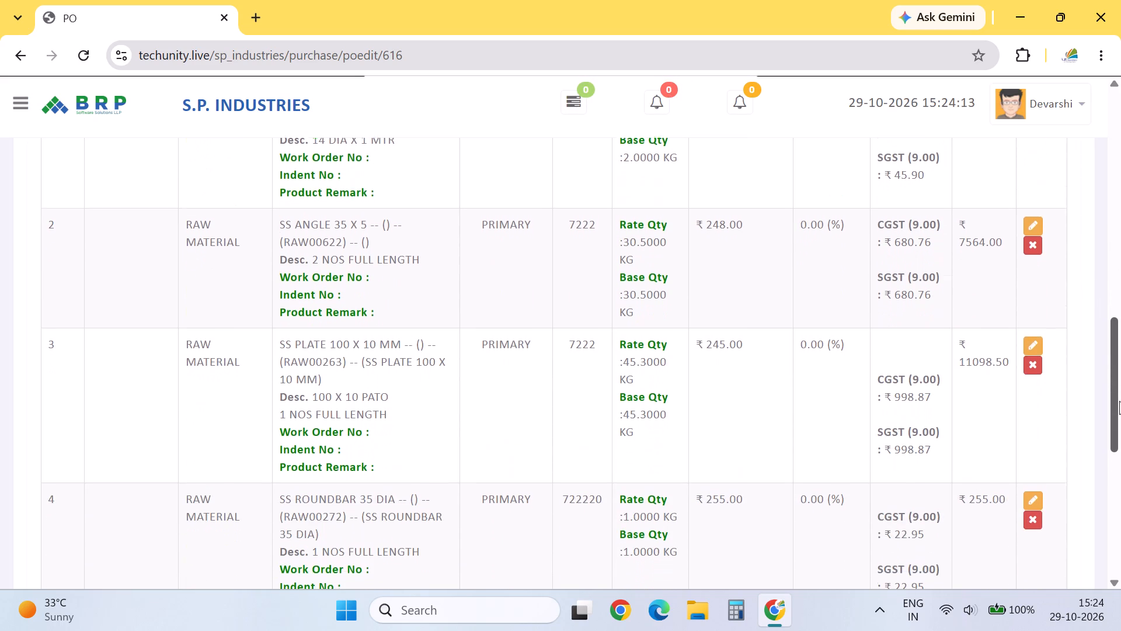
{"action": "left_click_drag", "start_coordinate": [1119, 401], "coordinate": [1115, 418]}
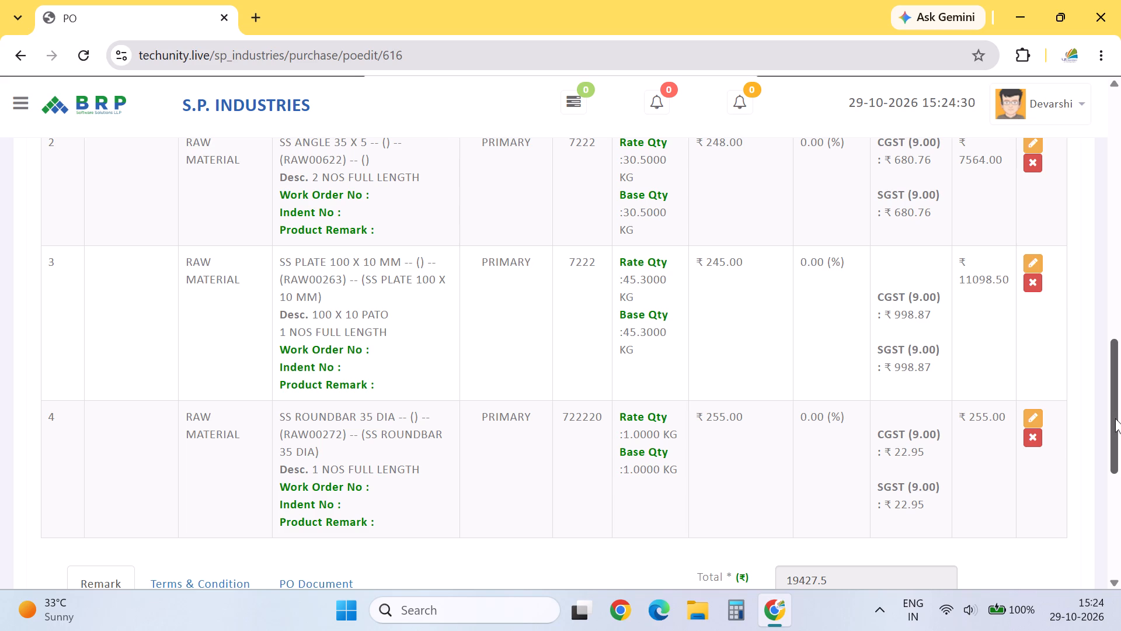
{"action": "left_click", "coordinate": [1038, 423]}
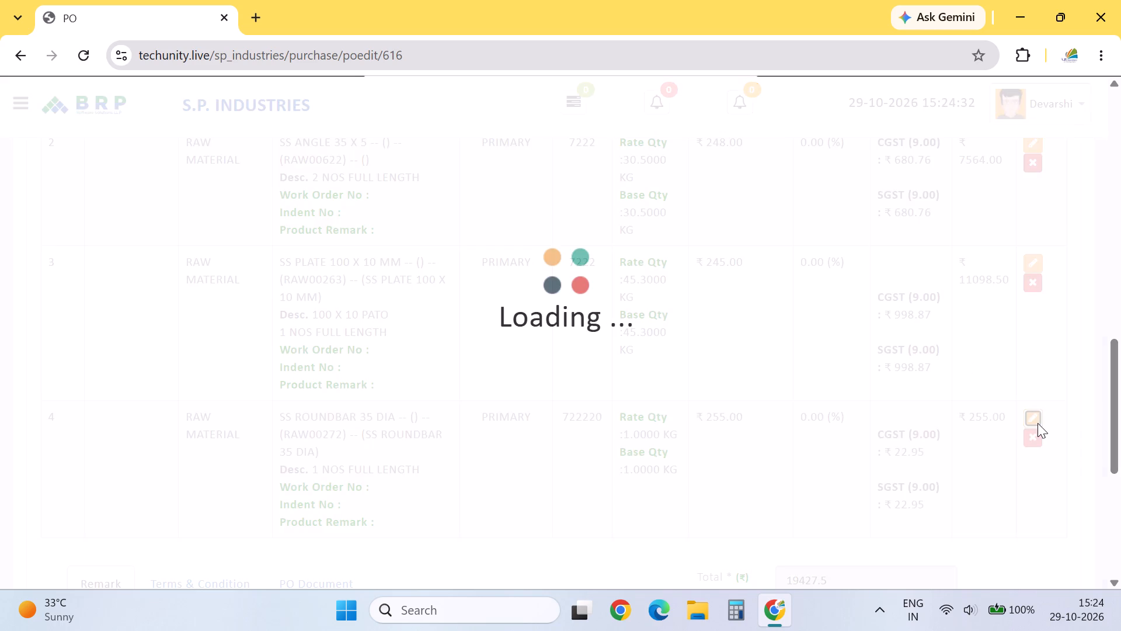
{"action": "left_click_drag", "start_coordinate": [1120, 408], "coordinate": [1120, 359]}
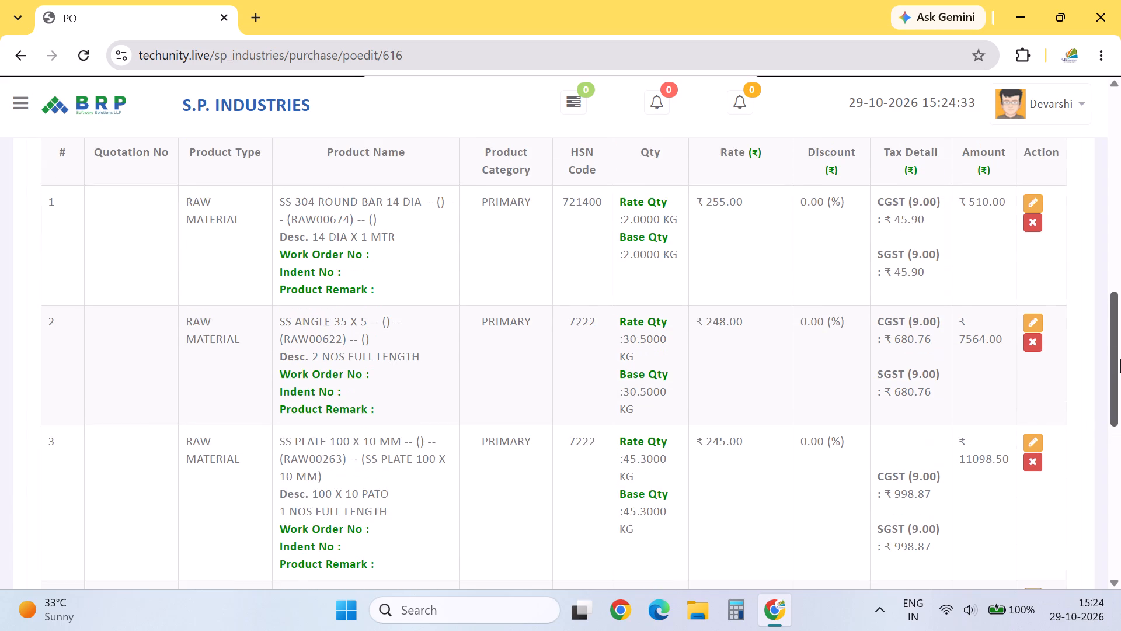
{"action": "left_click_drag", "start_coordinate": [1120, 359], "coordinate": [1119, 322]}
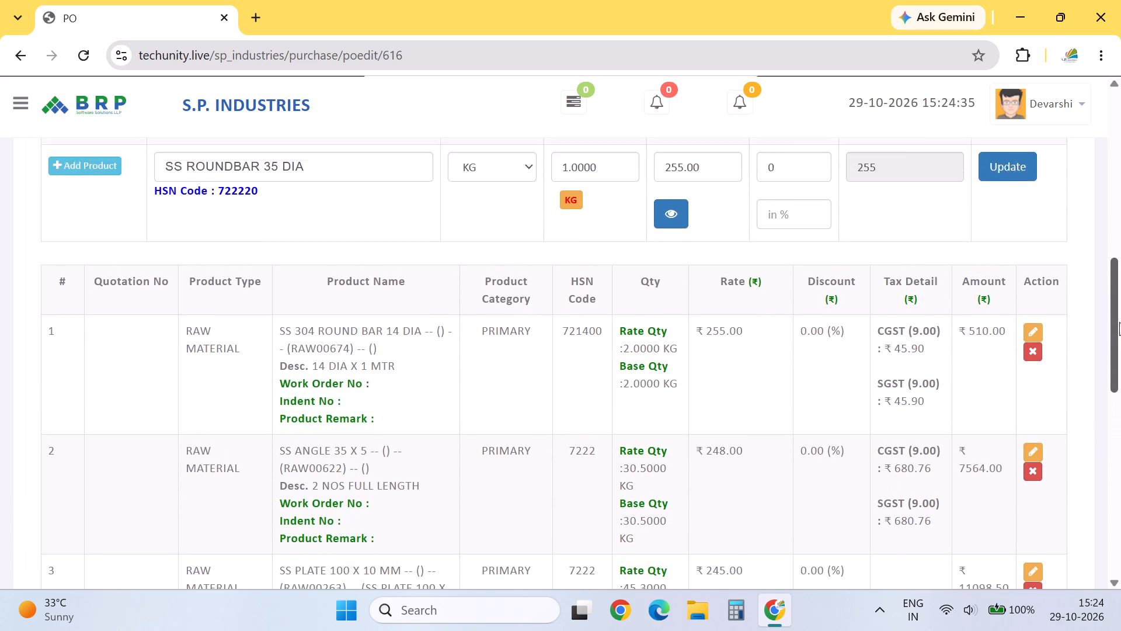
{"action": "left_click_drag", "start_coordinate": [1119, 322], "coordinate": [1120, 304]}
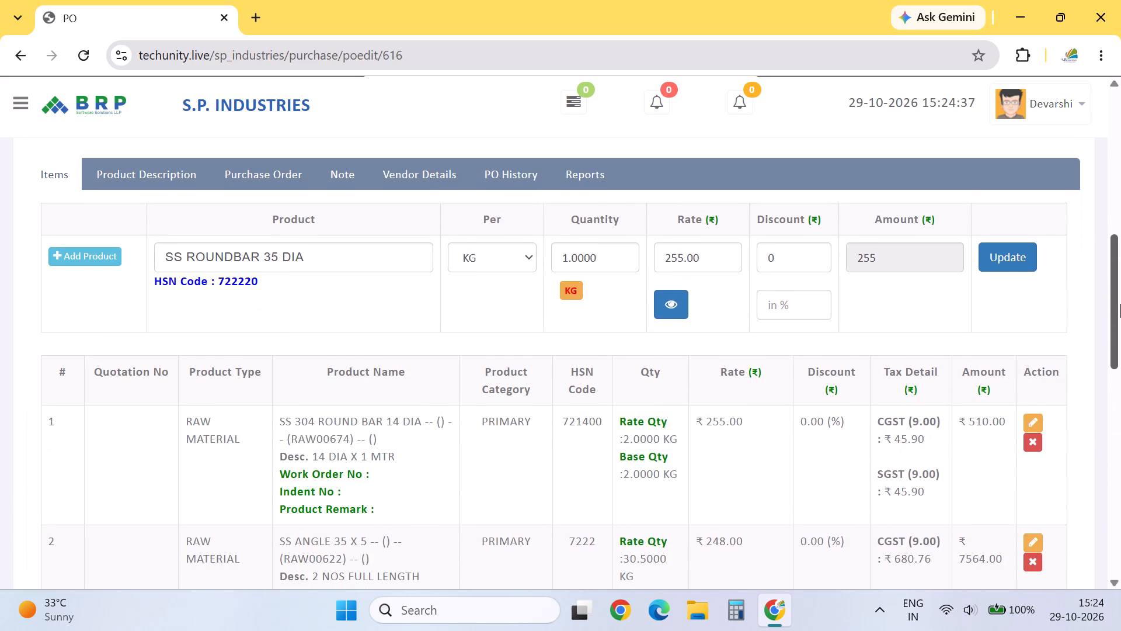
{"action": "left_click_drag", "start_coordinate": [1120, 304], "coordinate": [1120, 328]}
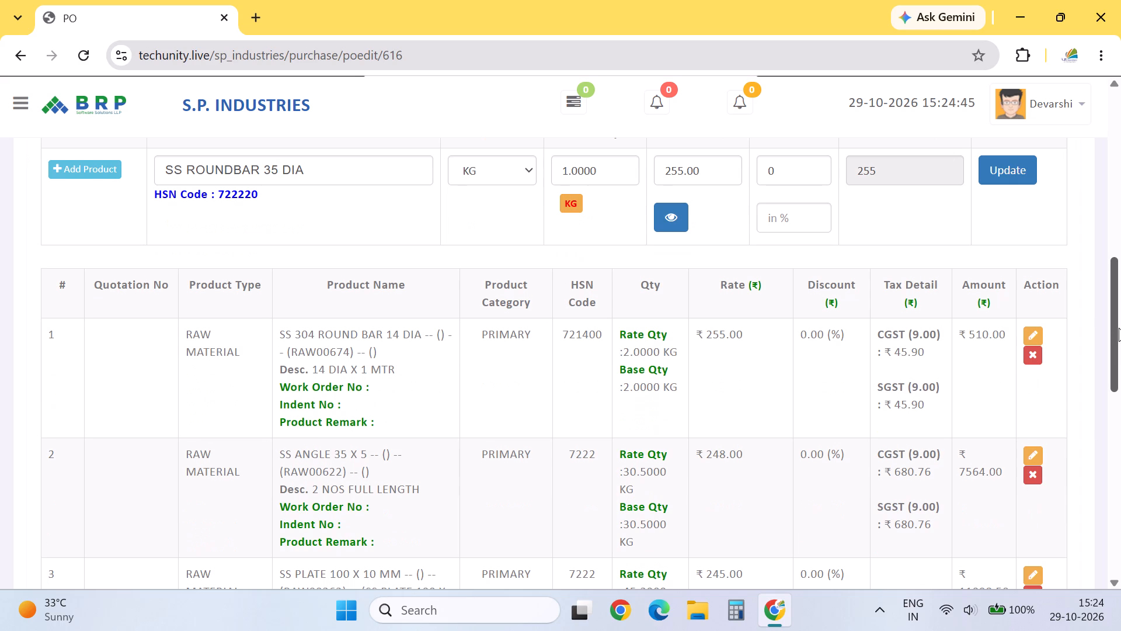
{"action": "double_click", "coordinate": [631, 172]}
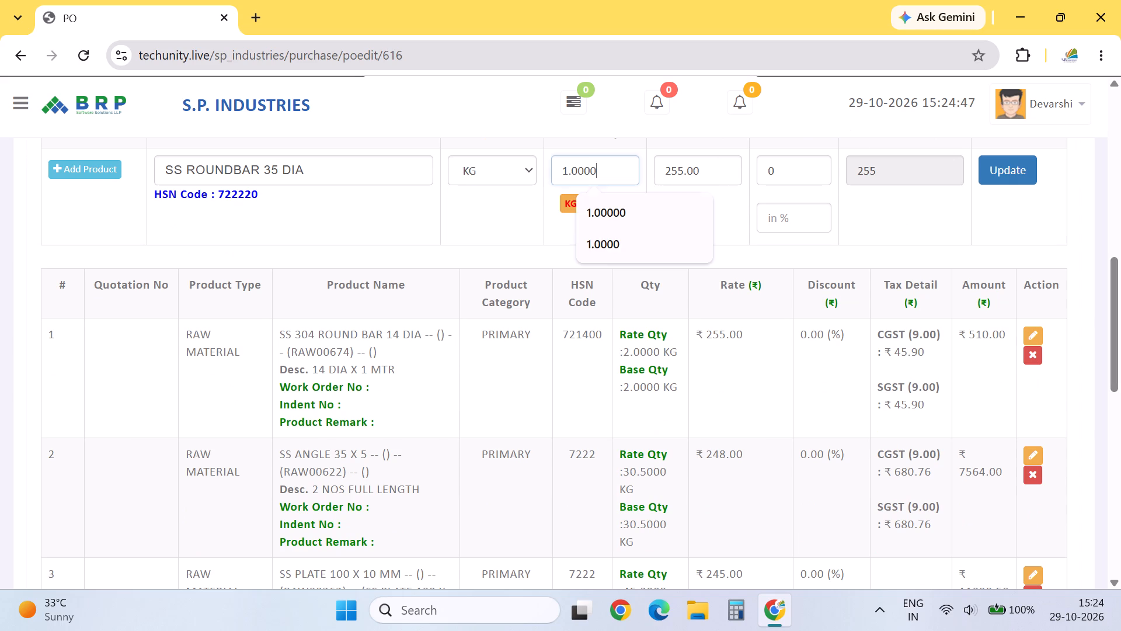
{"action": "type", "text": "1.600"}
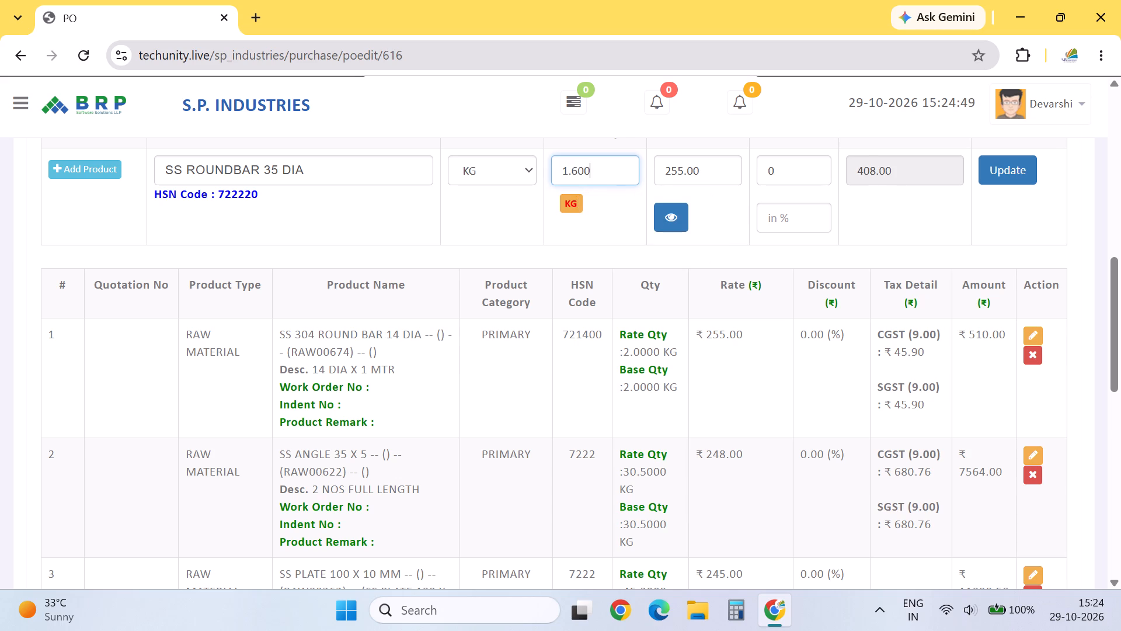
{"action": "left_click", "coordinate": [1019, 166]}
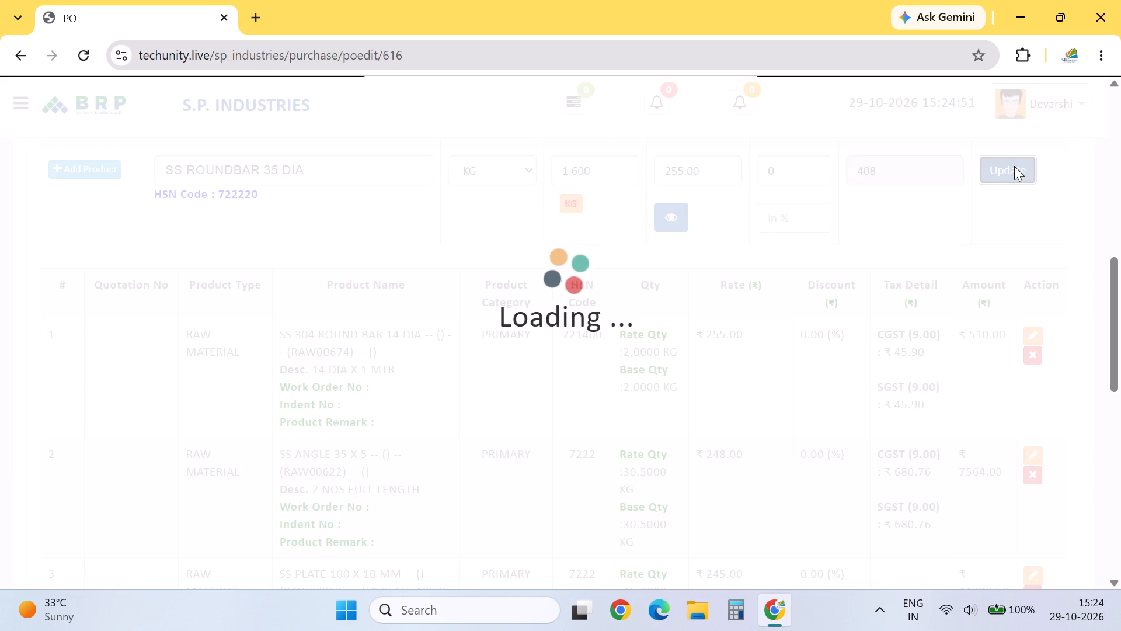
Set the quantity of the SS ROUNDBAR 35 DIA item to 44 KG and update the line.
{"action": "left_click_drag", "start_coordinate": [1120, 280], "coordinate": [1120, 351]}
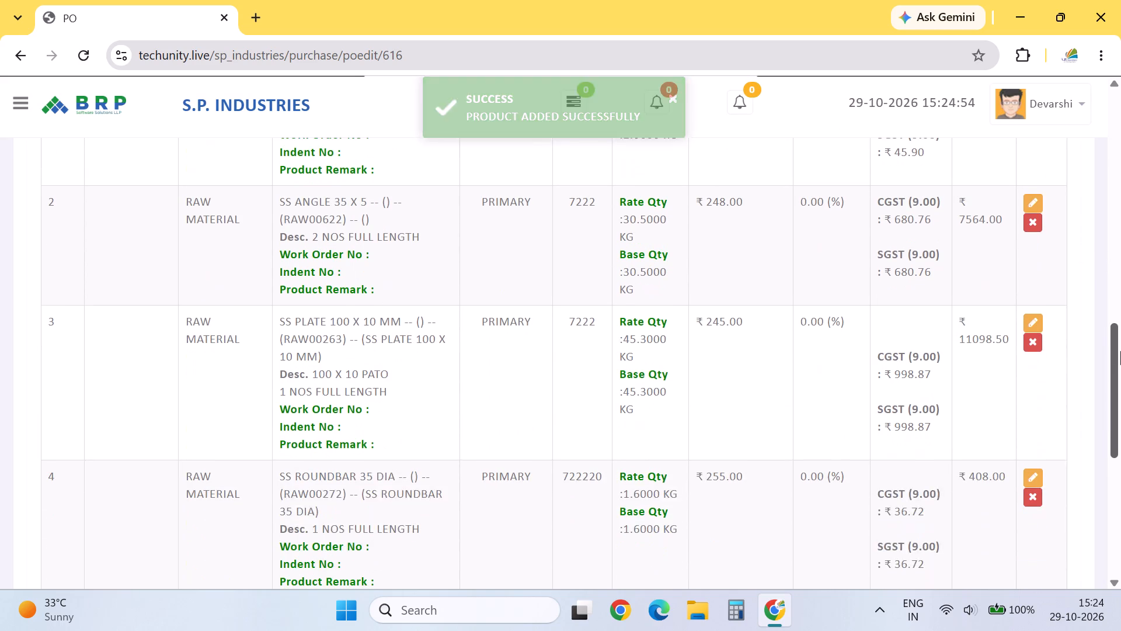
{"action": "left_click_drag", "start_coordinate": [1120, 351], "coordinate": [1120, 360]}
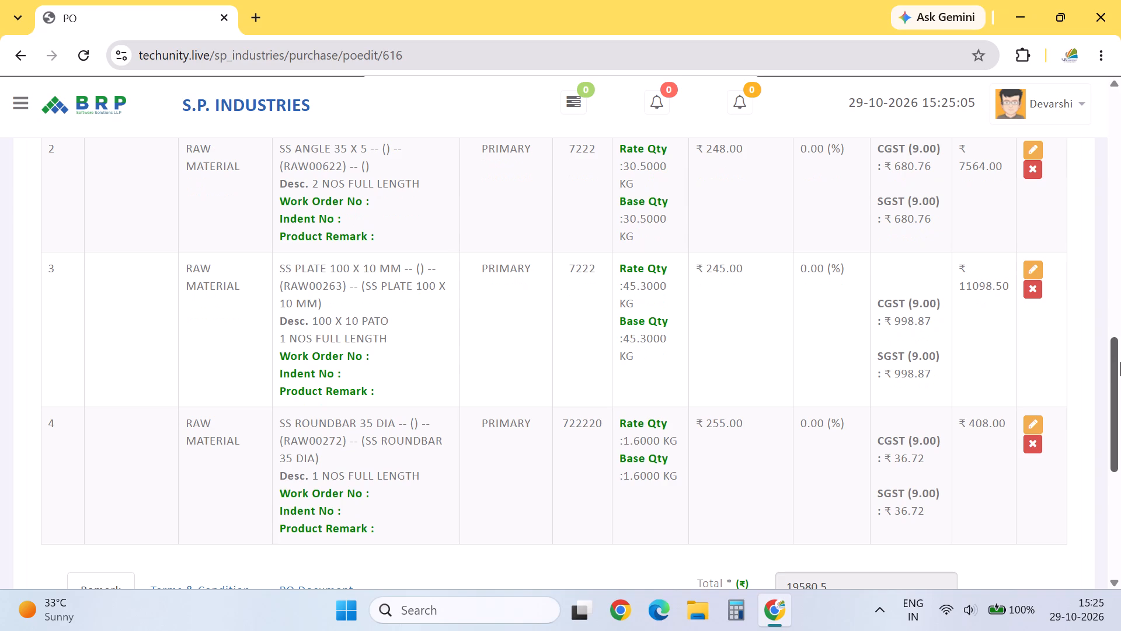
{"action": "left_click", "coordinate": [1026, 419]}
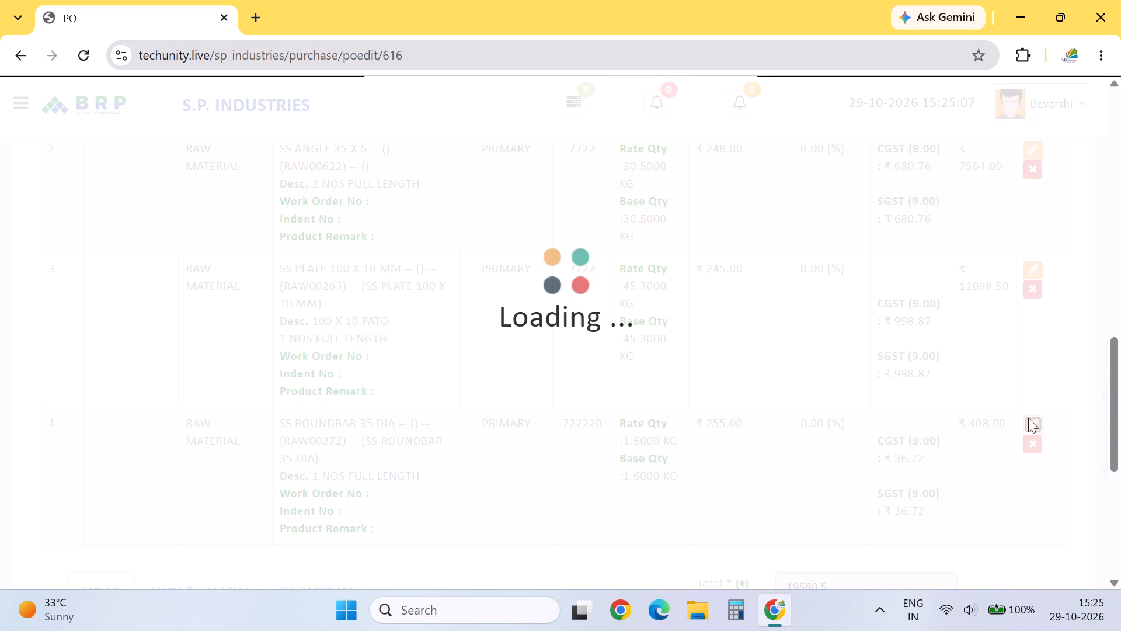
{"action": "left_click_drag", "start_coordinate": [1120, 397], "coordinate": [1120, 263]}
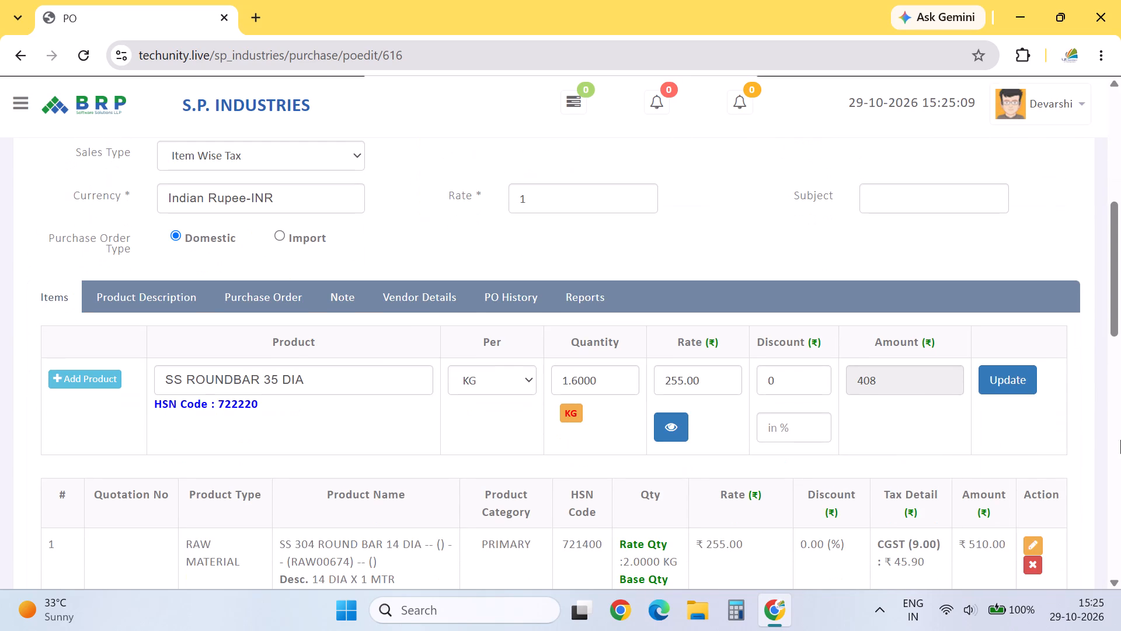
{"action": "double_click", "coordinate": [597, 397]}
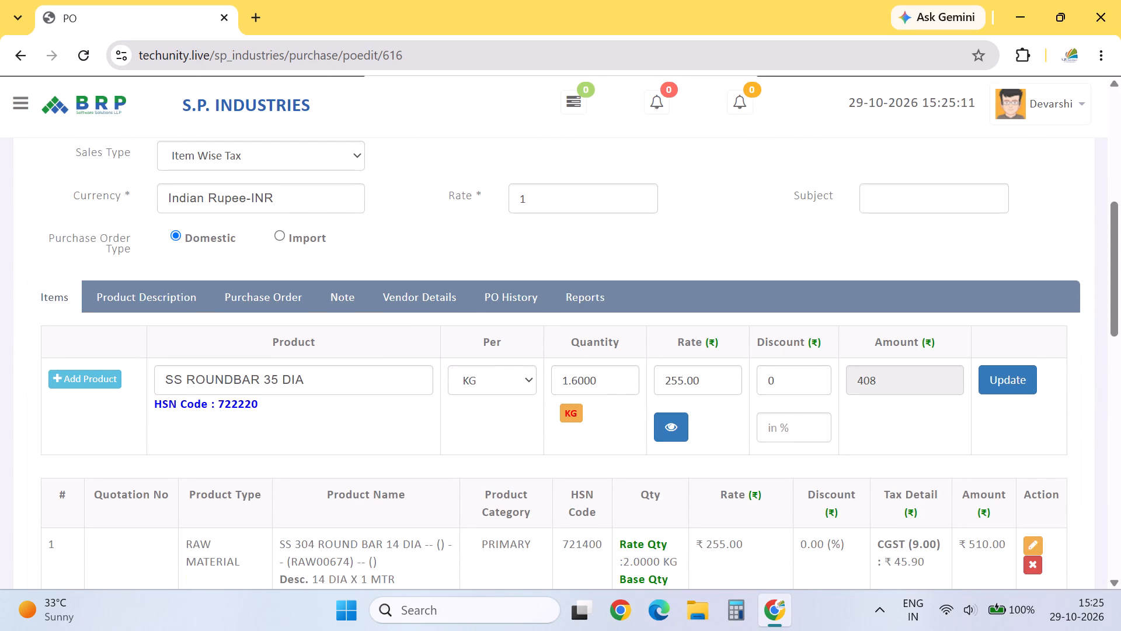
{"action": "double_click", "coordinate": [603, 391]}
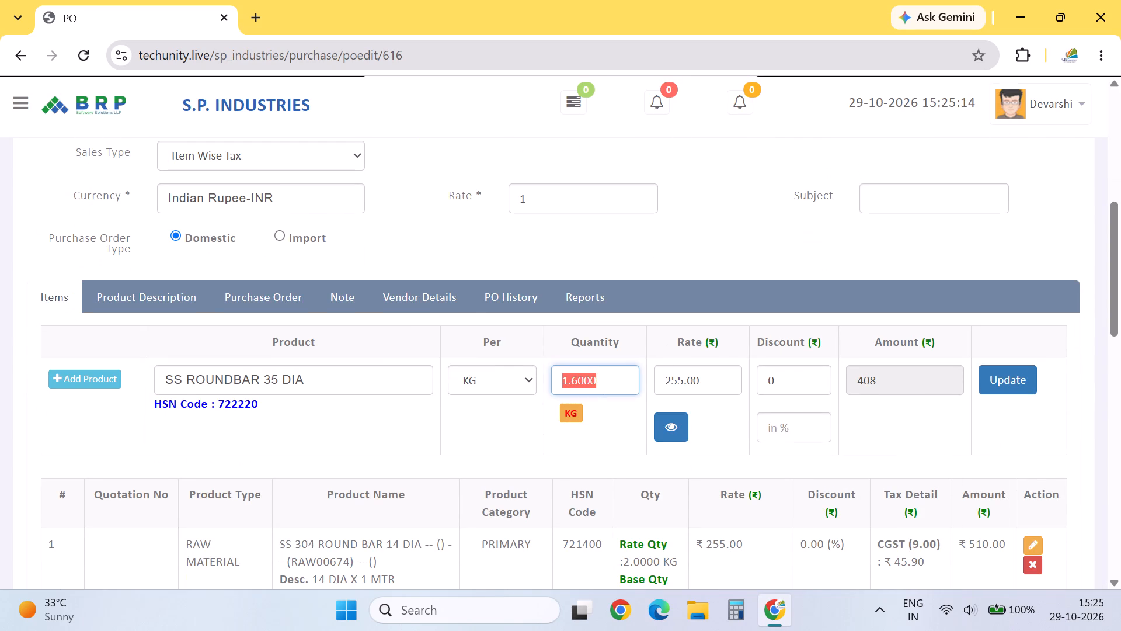
{"action": "type", "text": "44"}
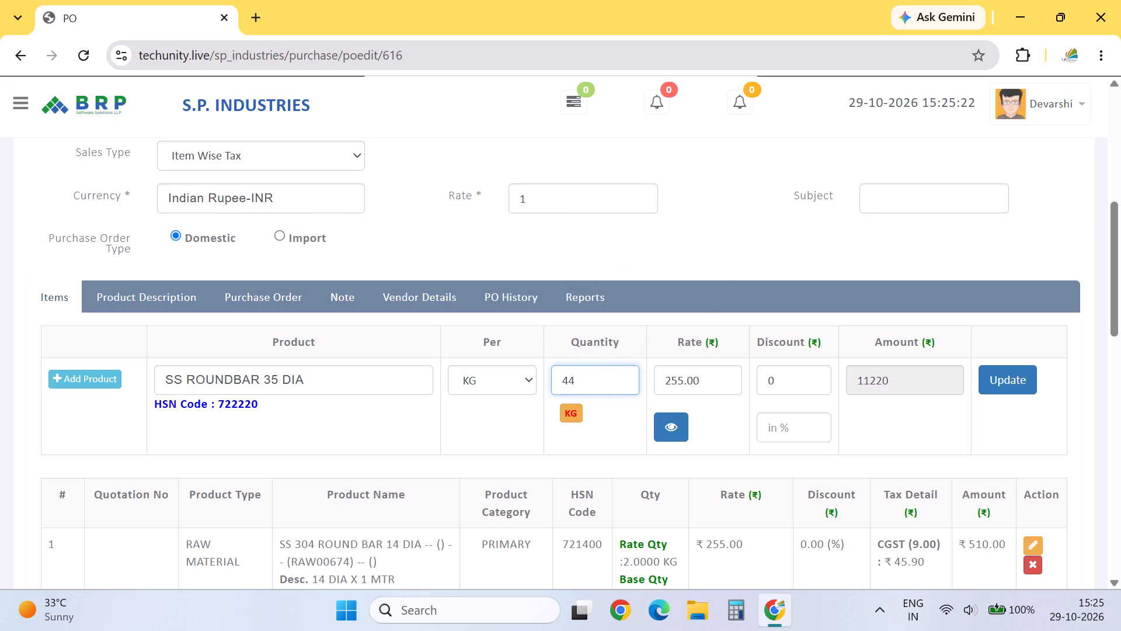
{"action": "left_click", "coordinate": [1002, 364]}
{"action": "left_click", "coordinate": [1005, 380]}
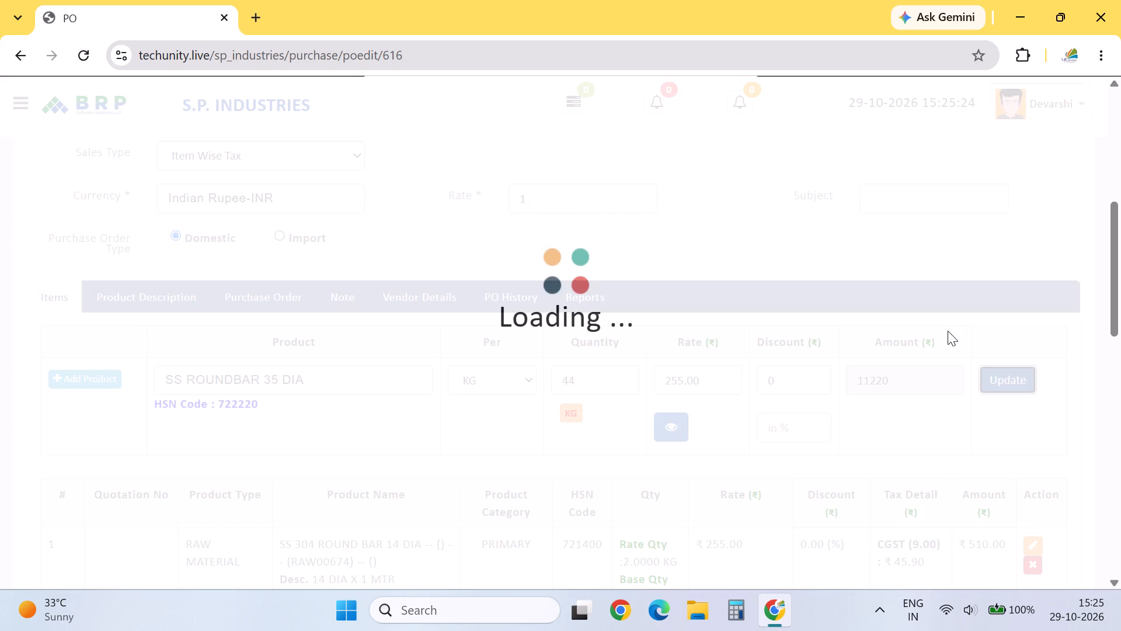
Check the order totals, and search the product list for "rod 40" in the item entry row.
{"action": "left_click_drag", "start_coordinate": [1120, 259], "coordinate": [1120, 391]}
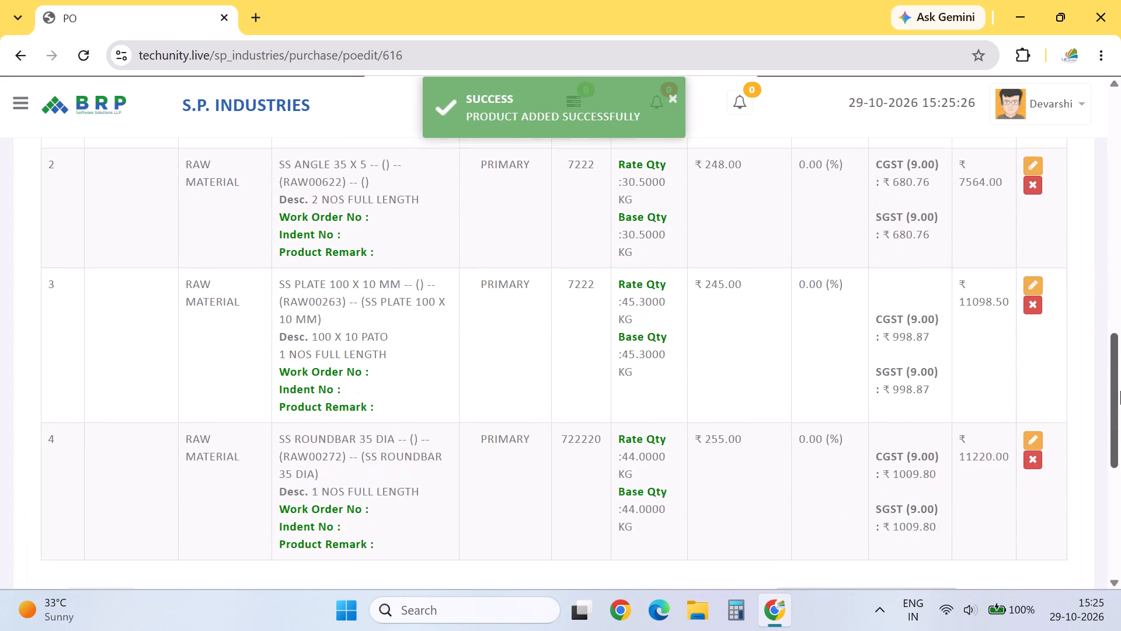
{"action": "left_click_drag", "start_coordinate": [1120, 391], "coordinate": [1120, 475]}
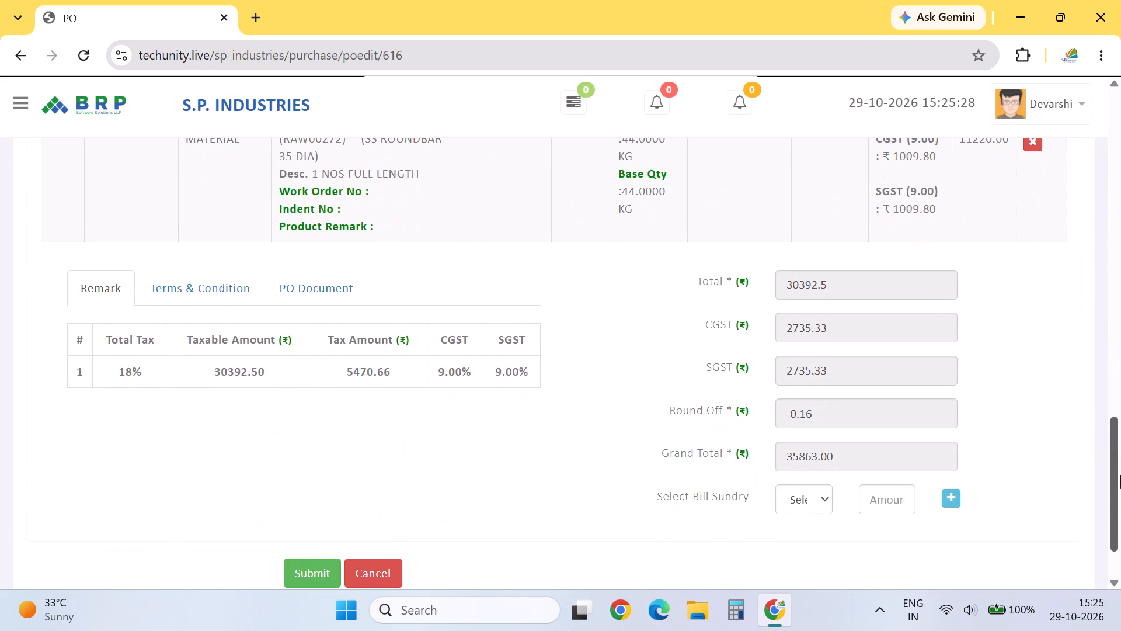
{"action": "left_click_drag", "start_coordinate": [1120, 475], "coordinate": [1120, 477]}
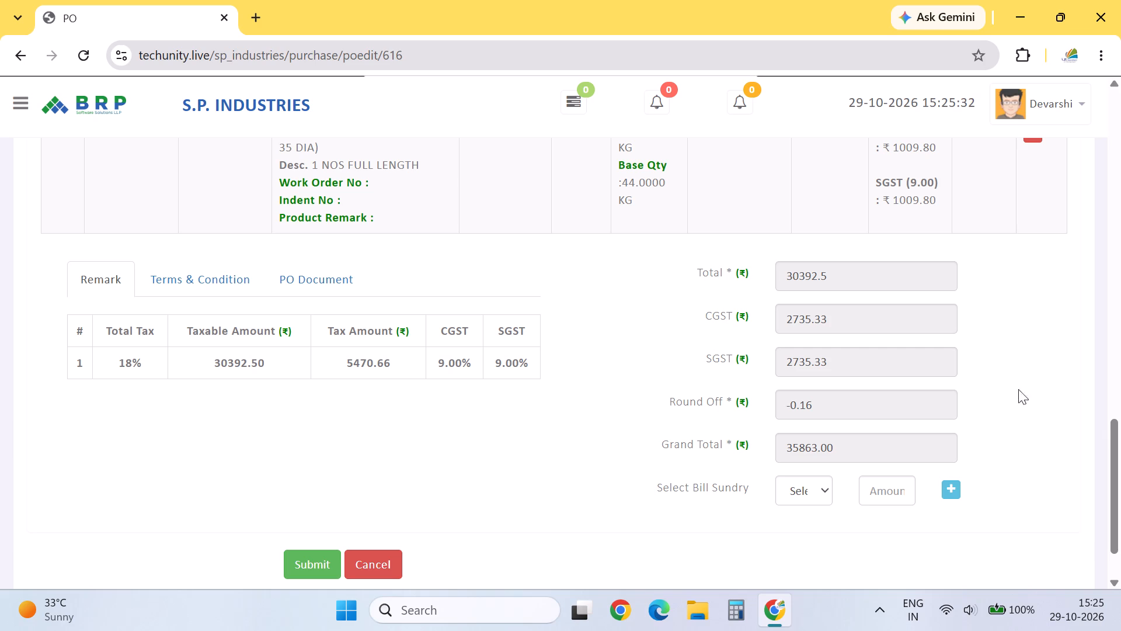
{"action": "left_click_drag", "start_coordinate": [1110, 460], "coordinate": [1120, 264]}
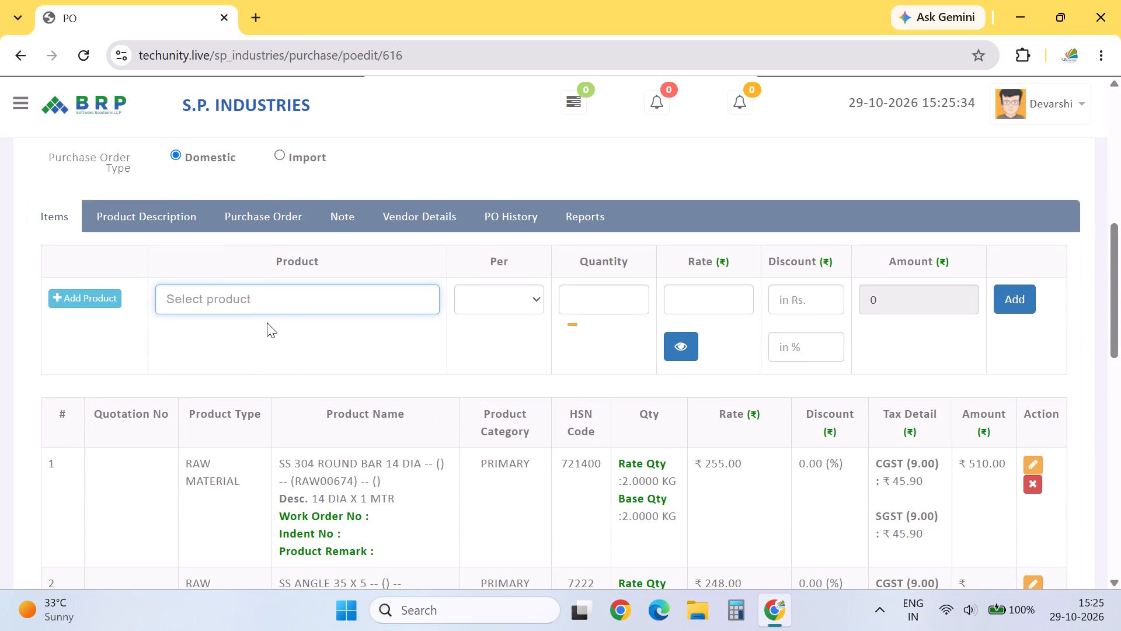
{"action": "left_click", "coordinate": [287, 307]}
{"action": "type", "text": "rod 40"}
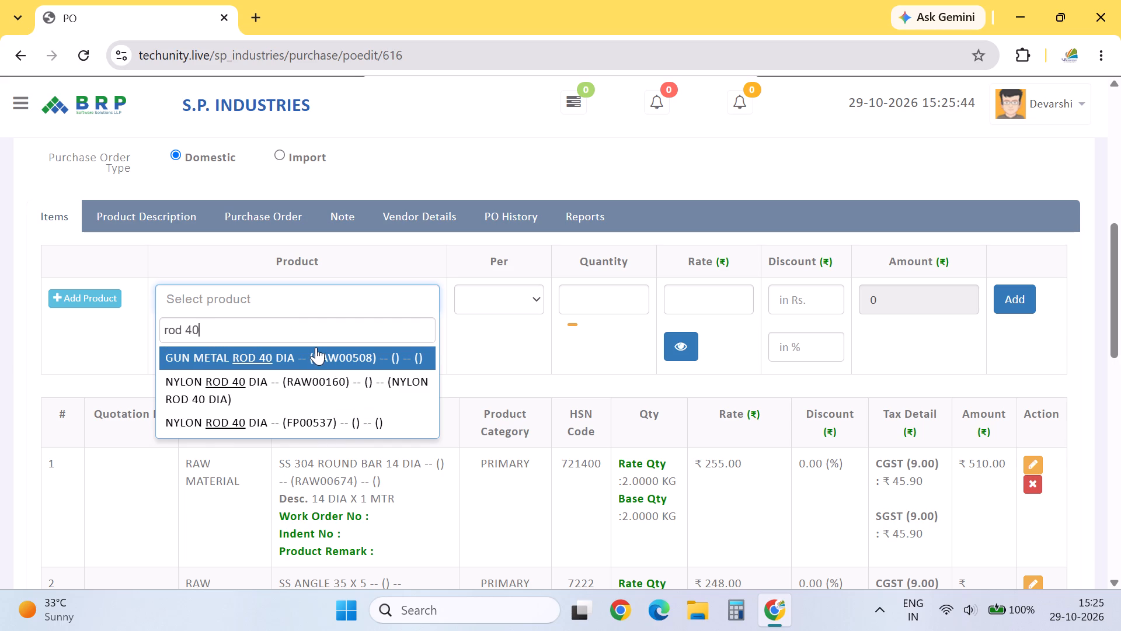
Search the product list for "roundbar" and look through the listed MS and SS roundbar sizes.
{"action": "key", "text": "BackSpace"}
{"action": "key", "text": "BackSpace"}
{"action": "key", "text": "BackSpace"}
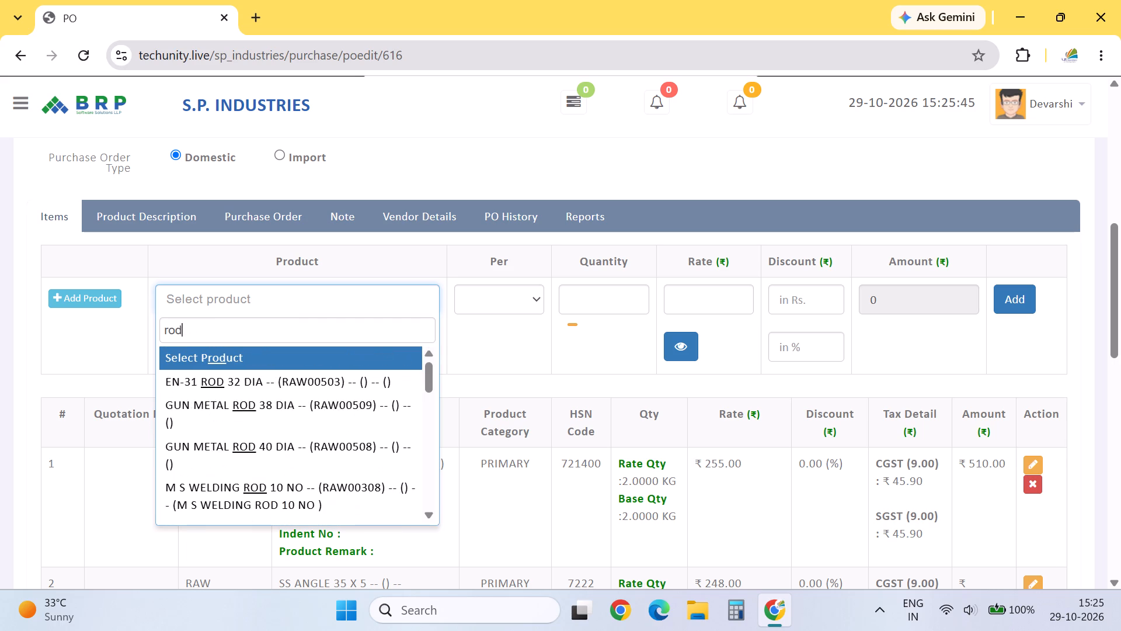
{"action": "key", "text": "BackSpace"}
{"action": "key", "text": "BackSpace"}
{"action": "key", "text": "BackSpace"}
{"action": "key", "text": "BackSpace"}
{"action": "type", "text": "roundbar"}
{"action": "key", "text": "Down"}
{"action": "key", "text": "Down"}
{"action": "key", "text": "Down"}
{"action": "key", "text": "Down"}
{"action": "key", "text": "Down"}
{"action": "key", "text": "Down"}
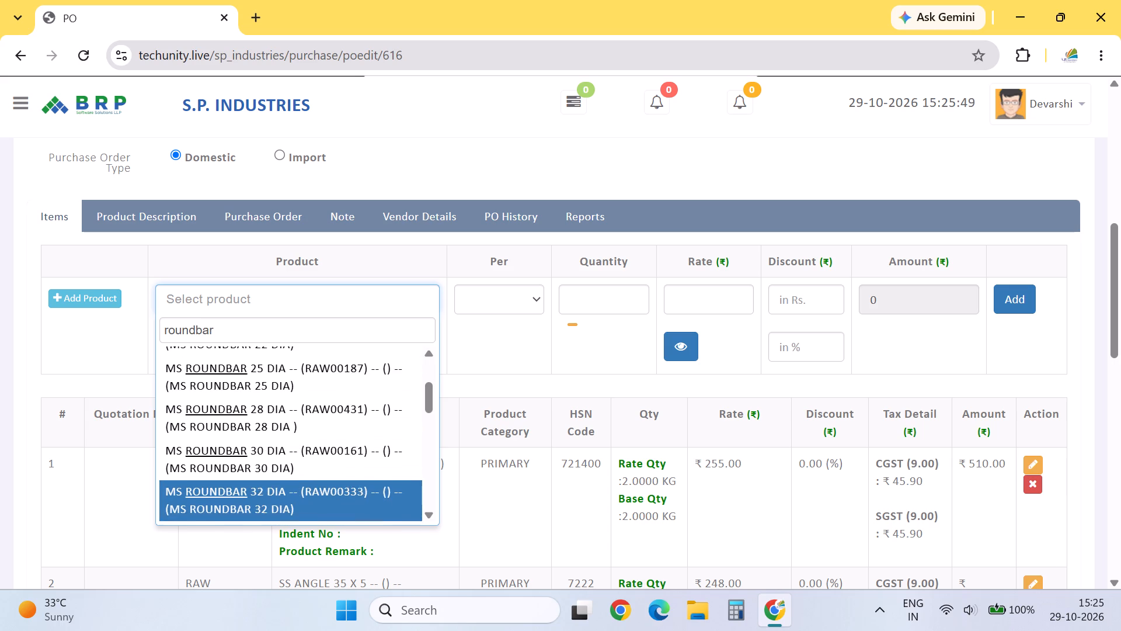
{"action": "key", "text": "Down"}
{"action": "key", "text": "Down"}
{"action": "key", "text": "Down"}
{"action": "key", "text": "Up"}
{"action": "key", "text": "Down"}
{"action": "key", "text": "Up"}
{"action": "key", "text": "Down"}
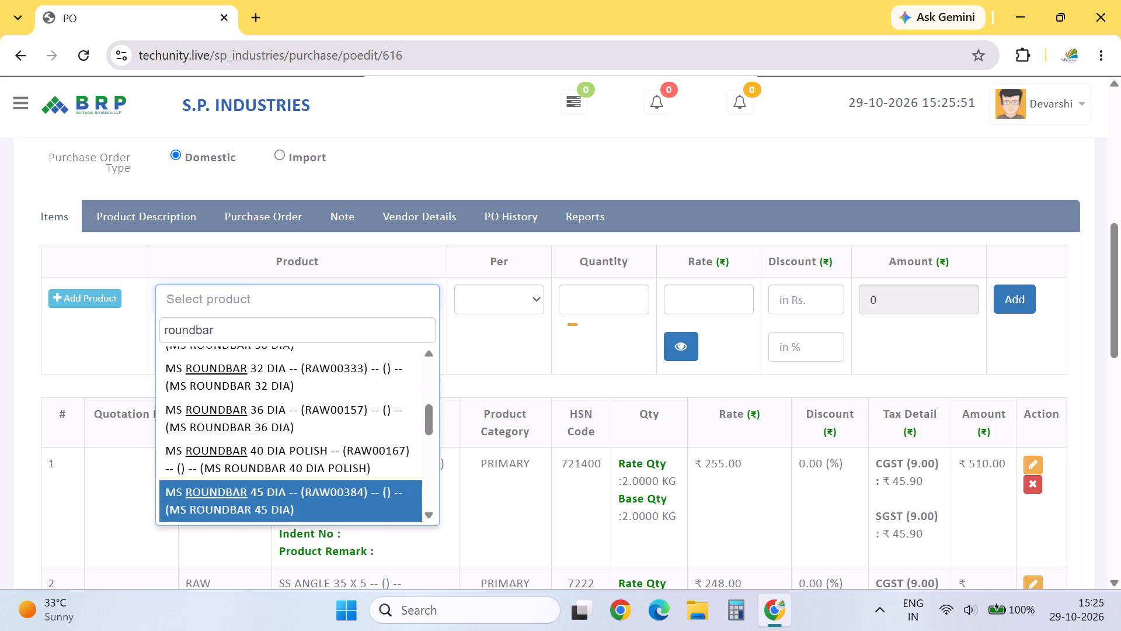
{"action": "key", "text": "Down"}
{"action": "key", "text": "Up"}
{"action": "key", "text": "Down"}
{"action": "key", "text": "Up"}
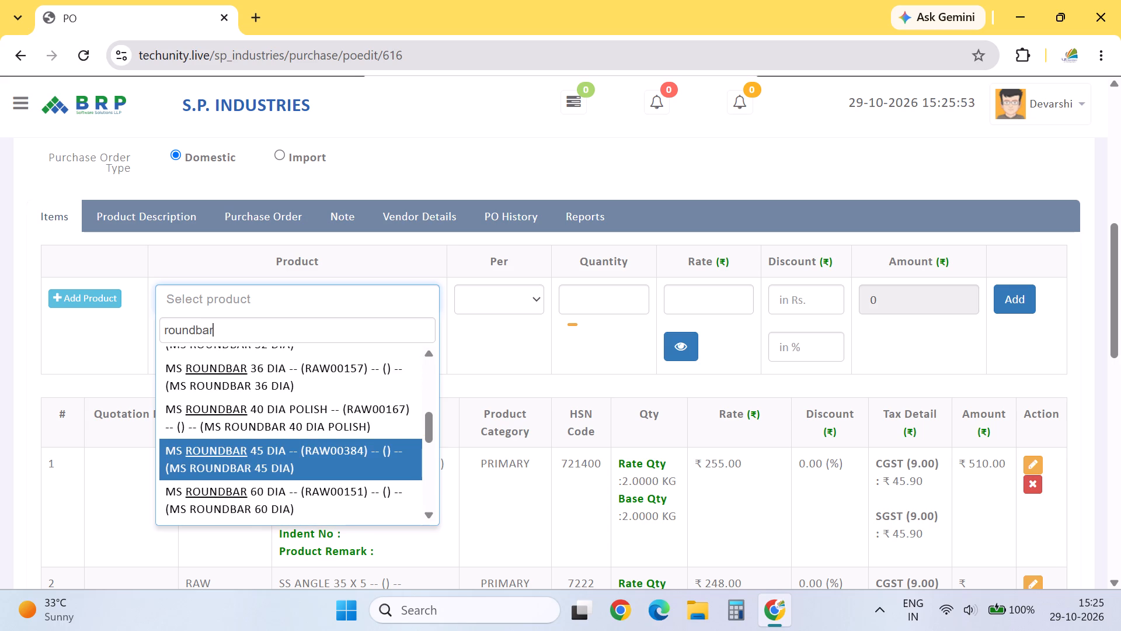
{"action": "key", "text": "Up"}
{"action": "key", "text": "Down"}
{"action": "key", "text": "Down"}
{"action": "key", "text": "Up"}
{"action": "key", "text": "Down"}
{"action": "key", "text": "Up"}
{"action": "key", "text": "Down"}
{"action": "key", "text": "Up"}
{"action": "key", "text": "Down"}
{"action": "key", "text": "Up"}
{"action": "key", "text": "Down"}
{"action": "key", "text": "Up"}
{"action": "key", "text": "Down"}
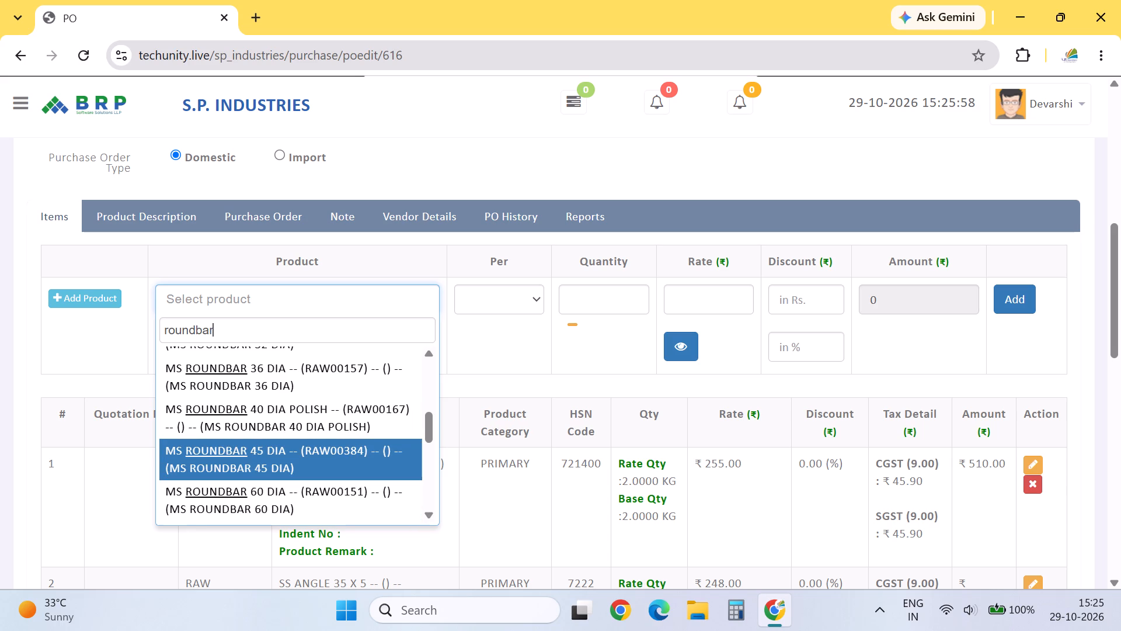
{"action": "key", "text": "Up"}
{"action": "key", "text": "Down"}
{"action": "key", "text": "Up"}
{"action": "key", "text": "Down"}
{"action": "key", "text": "Up"}
{"action": "key", "text": "Down"}
{"action": "key", "text": "Up"}
{"action": "key", "text": "Down"}
{"action": "key", "text": "Up"}
{"action": "key", "text": "Down"}
{"action": "key", "text": "Down"}
{"action": "key", "text": "Up"}
{"action": "key", "text": "Down"}
{"action": "key", "text": "Down"}
{"action": "key", "text": "Down"}
{"action": "key", "text": "Down"}
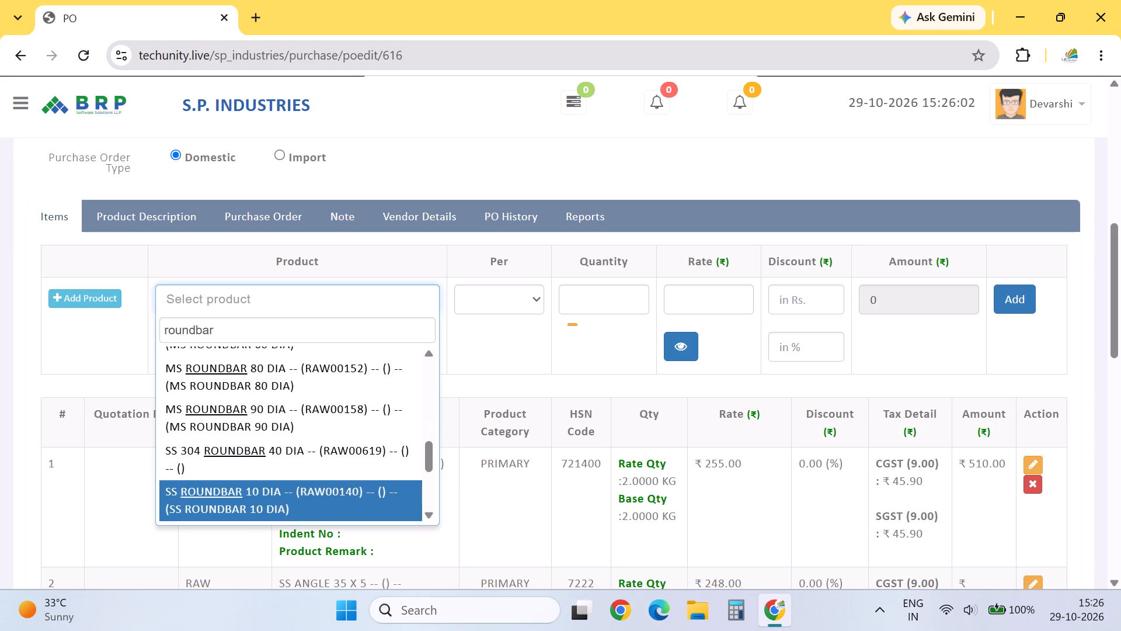
{"action": "key", "text": "Down"}
{"action": "key", "text": "Down"}
{"action": "key", "text": "Up"}
{"action": "key", "text": "Down"}
{"action": "key", "text": "Down"}
{"action": "key", "text": "Down"}
{"action": "key", "text": "Down"}
{"action": "key", "text": "Down"}
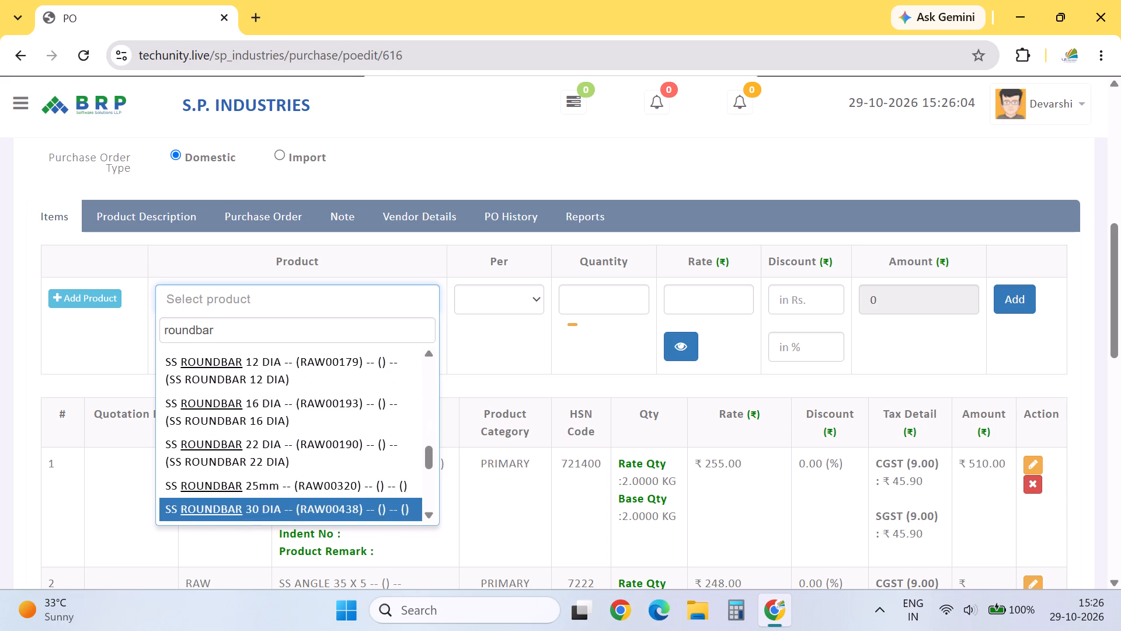
{"action": "key", "text": "Up"}
{"action": "key", "text": "Down"}
{"action": "key", "text": "Up"}
{"action": "key", "text": "Down"}
{"action": "key", "text": "Down"}
{"action": "key", "text": "Down"}
{"action": "key", "text": "Down"}
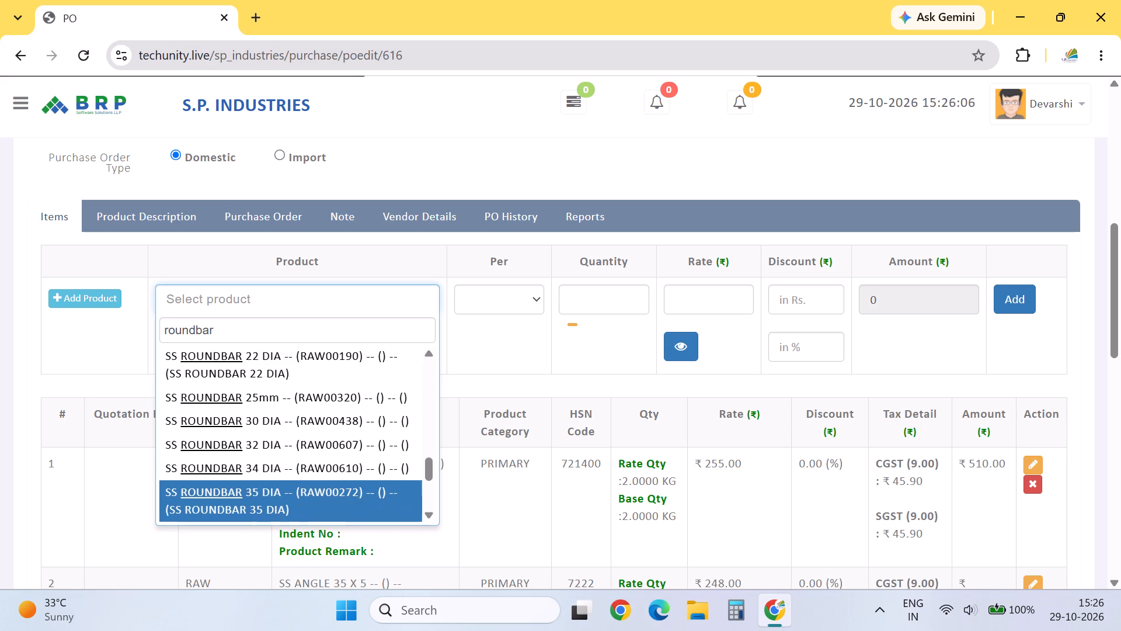
{"action": "key", "text": "Up"}
{"action": "key", "text": "Down"}
{"action": "key", "text": "Down"}
{"action": "key", "text": "Down"}
{"action": "key", "text": "Down"}
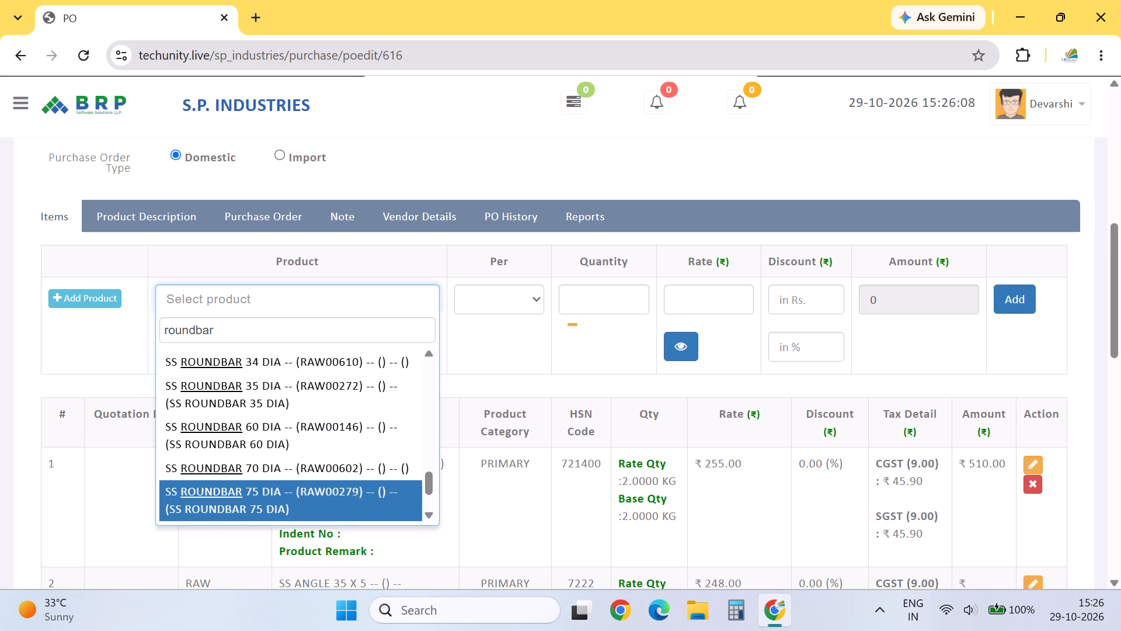
{"action": "key", "text": "Down"}
{"action": "key", "text": "Down"}
{"action": "key", "text": "Down"}
{"action": "key", "text": "Down"}
{"action": "key", "text": "Down"}
{"action": "key", "text": "Down"}
{"action": "key", "text": "Down"}
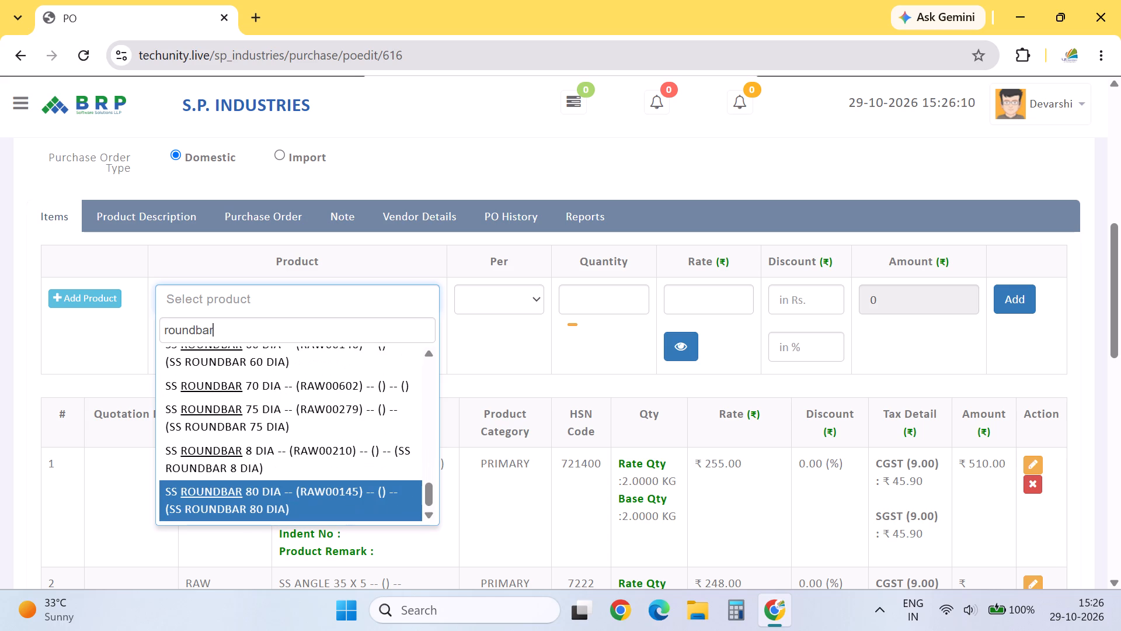
{"action": "key", "text": "Down"}
{"action": "key", "text": "Down"}
{"action": "key", "text": "Down"}
Search the product list for "40 dia" and select SS 304 ROUNDBAR 40 DIA (RAW00619) for the new item.
{"action": "key", "text": "BackSpace"}
{"action": "key", "text": "BackSpace"}
{"action": "key", "text": "BackSpace"}
{"action": "key", "text": "BackSpace"}
{"action": "key", "text": "BackSpace"}
{"action": "key", "text": "BackSpace"}
{"action": "key", "text": "BackSpace"}
{"action": "key", "text": "BackSpace"}
{"action": "key", "text": "BackSpace"}
{"action": "key", "text": "BackSpace"}
{"action": "key", "text": "BackSpace"}
{"action": "key", "text": "BackSpace"}
{"action": "key", "text": "BackSpace"}
{"action": "key", "text": "BackSpace"}
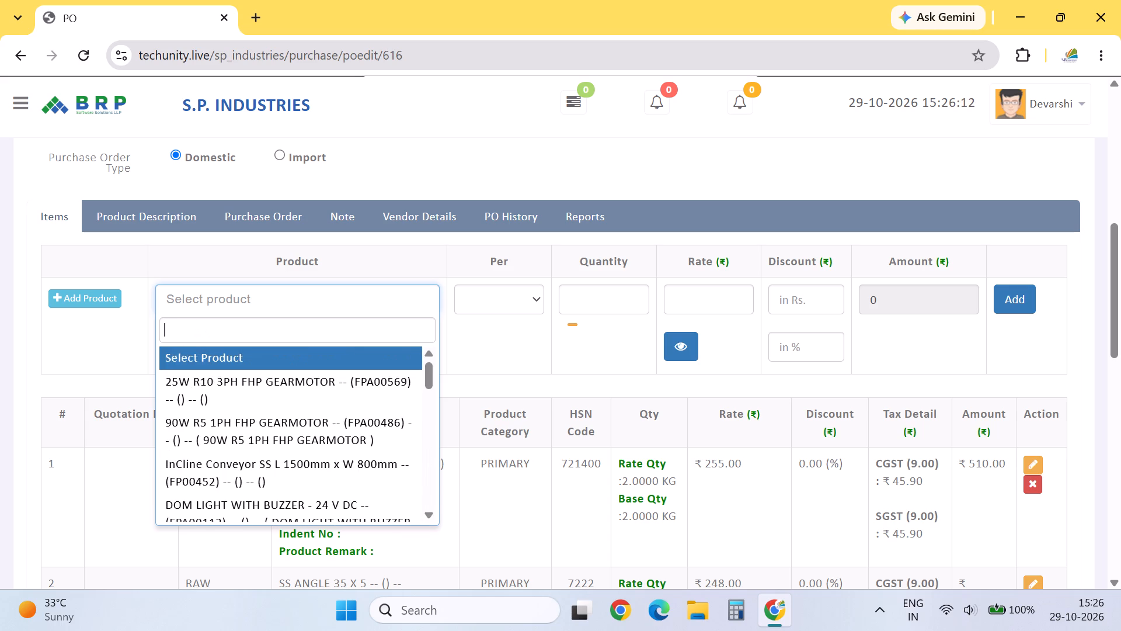
{"action": "type", "text": "40dia"}
{"action": "key", "text": "BackSpace"}
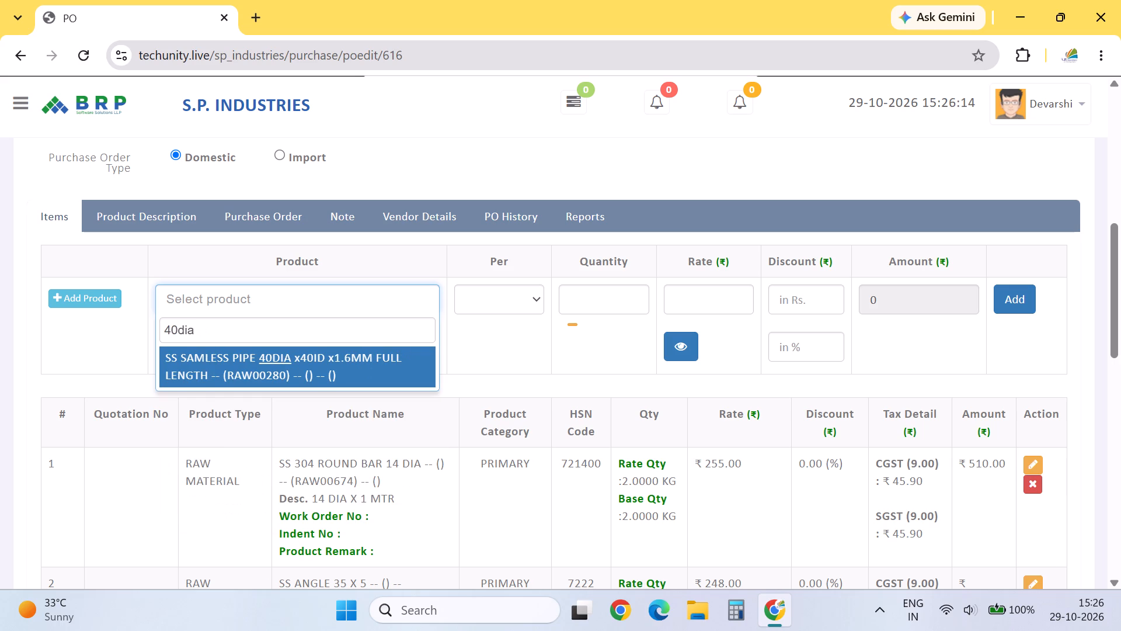
{"action": "key", "text": "BackSpace"}
{"action": "key", "text": "BackSpace"}
{"action": "key", "text": "BackSpace"}
{"action": "key", "text": "BackSpace"}
{"action": "key", "text": "BackSpace"}
{"action": "type", "text": "40 dia"}
{"action": "key", "text": "Down"}
{"action": "key", "text": "Down"}
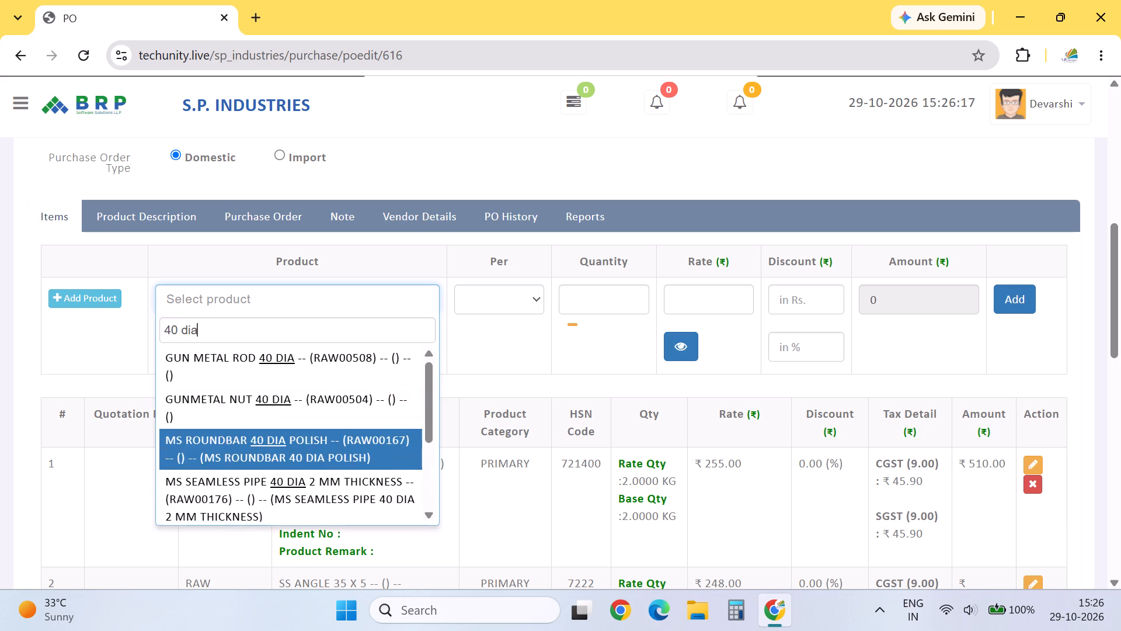
{"action": "key", "text": "Down"}
{"action": "key", "text": "Down"}
{"action": "key", "text": "Down"}
{"action": "key", "text": "Down"}
{"action": "key", "text": "Up"}
{"action": "key", "text": "Down"}
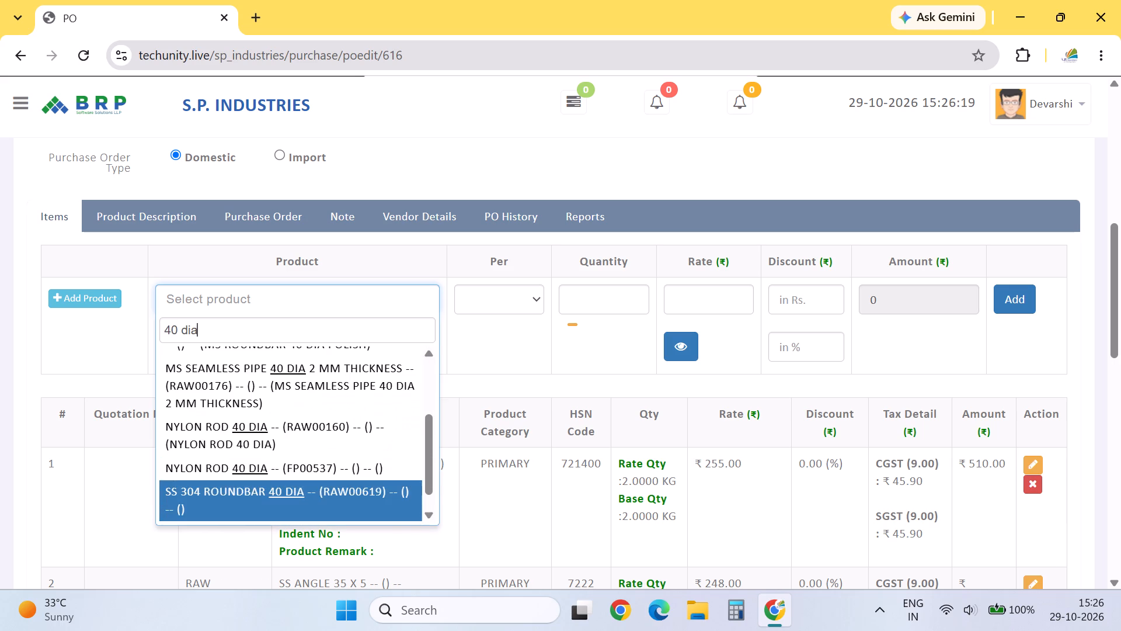
{"action": "key", "text": "Up"}
{"action": "key", "text": "Down"}
{"action": "key", "text": "Return"}
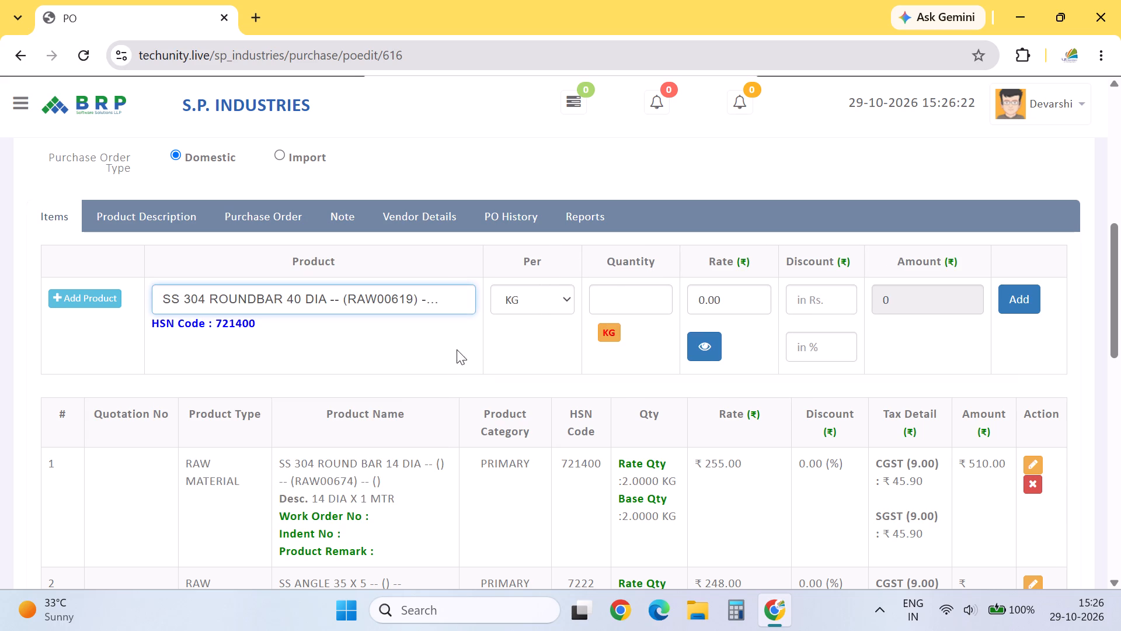
Set the new item's quantity to 1.600 KG and its rate to ₹255.
{"action": "left_click", "coordinate": [651, 307]}
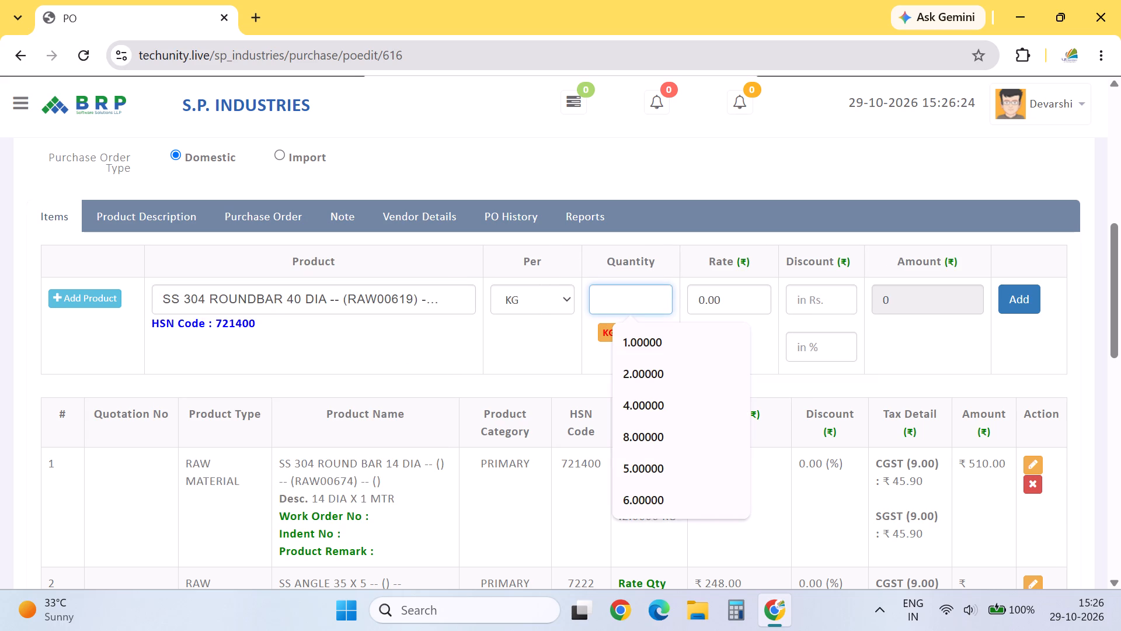
{"action": "type", "text": "1.600"}
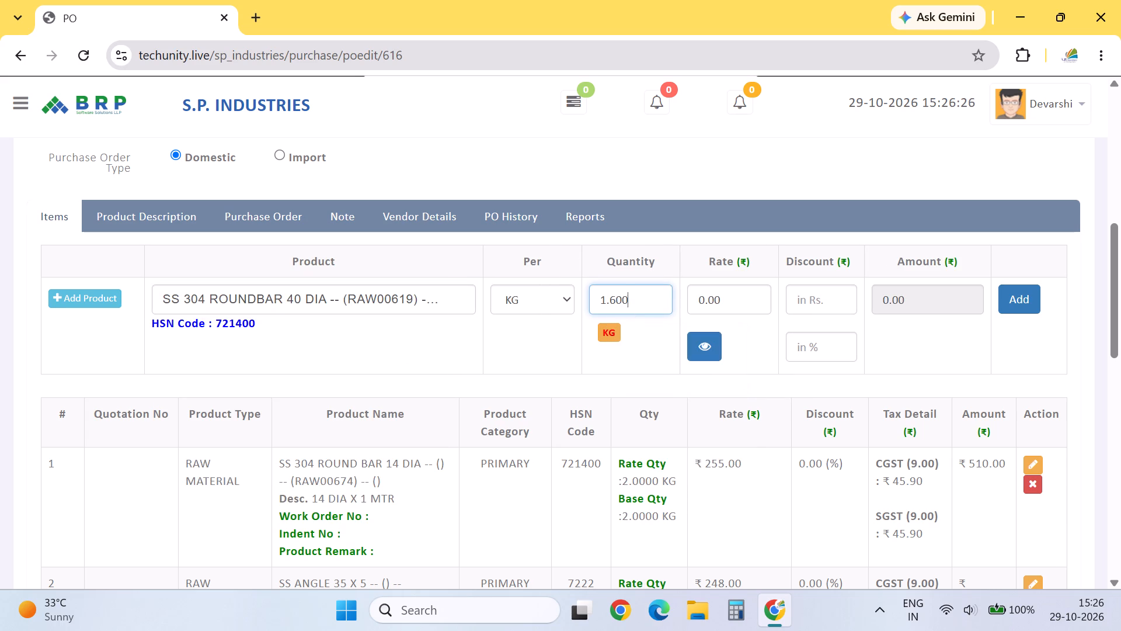
{"action": "key", "text": "Tab"}
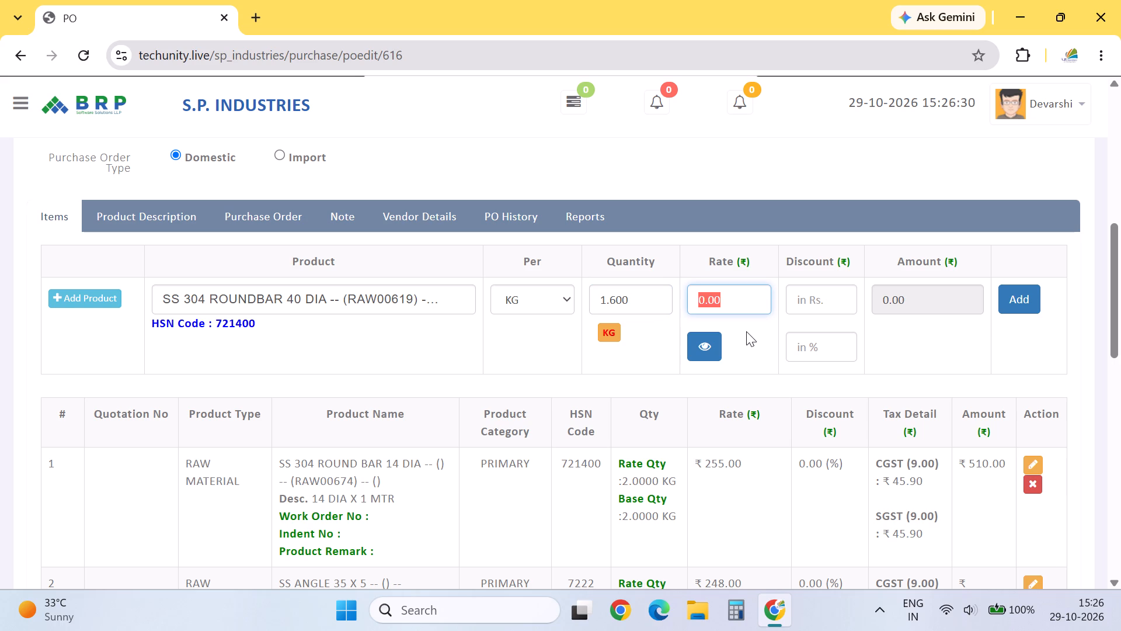
{"action": "type", "text": "255"}
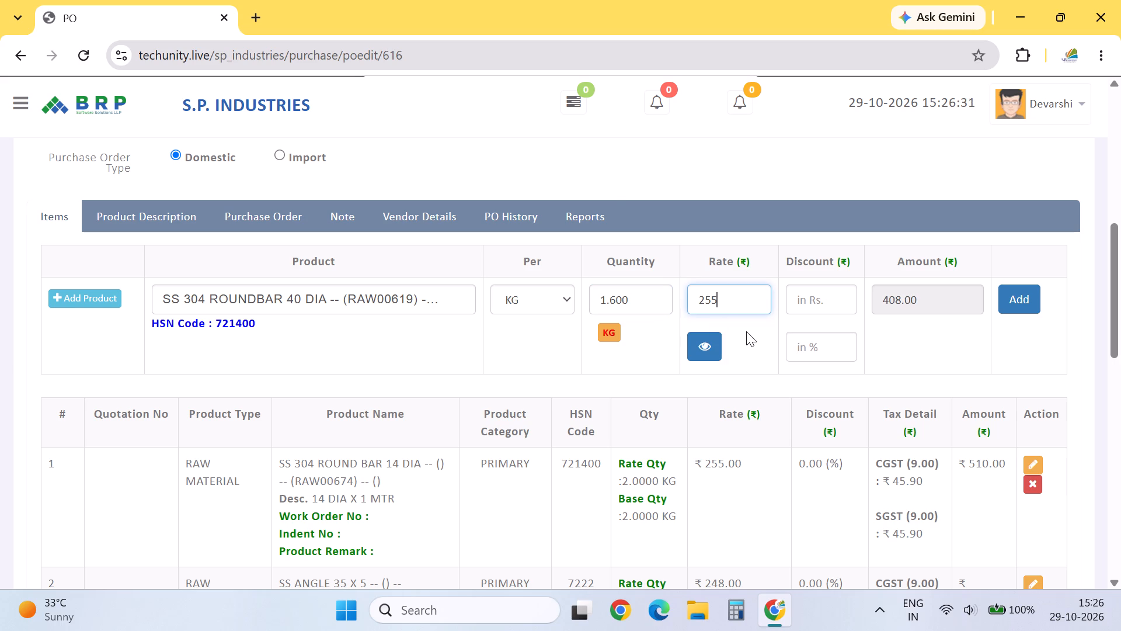
Enter "150 MM" as the product description and add the SS 304 ROUNDBAR 40 DIA item to the order.
{"action": "left_click", "coordinate": [133, 224]}
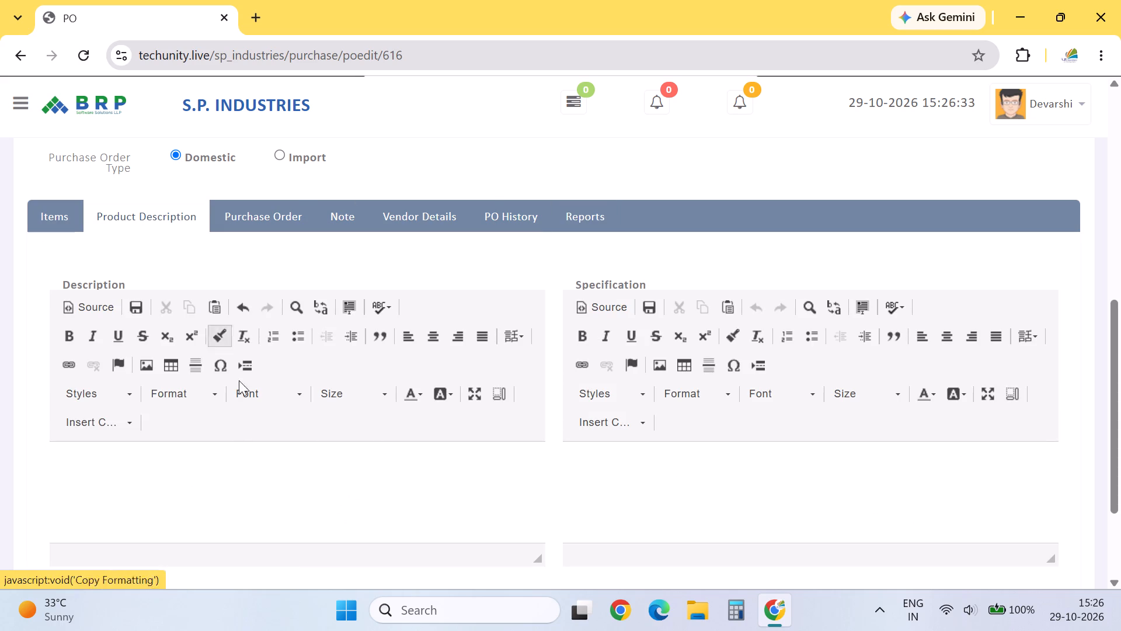
{"action": "left_click", "coordinate": [235, 481]}
{"action": "type", "text": "150 mm"}
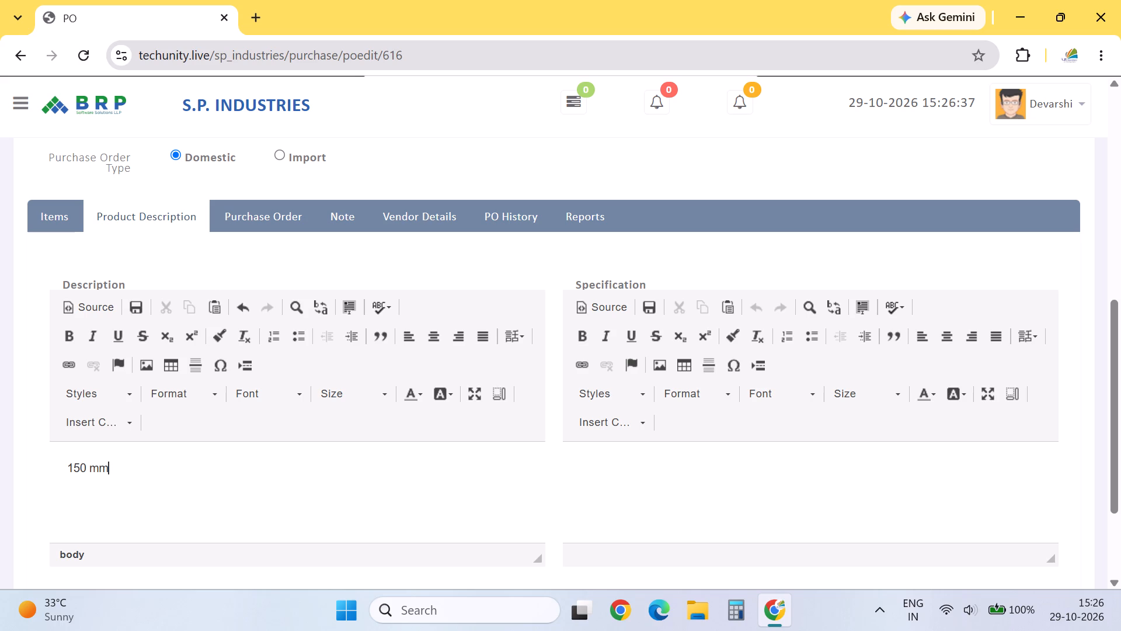
{"action": "key", "text": "BackSpace"}
{"action": "key", "text": "BackSpace"}
{"action": "type", "text": "MM"}
{"action": "left_click", "coordinate": [64, 217]}
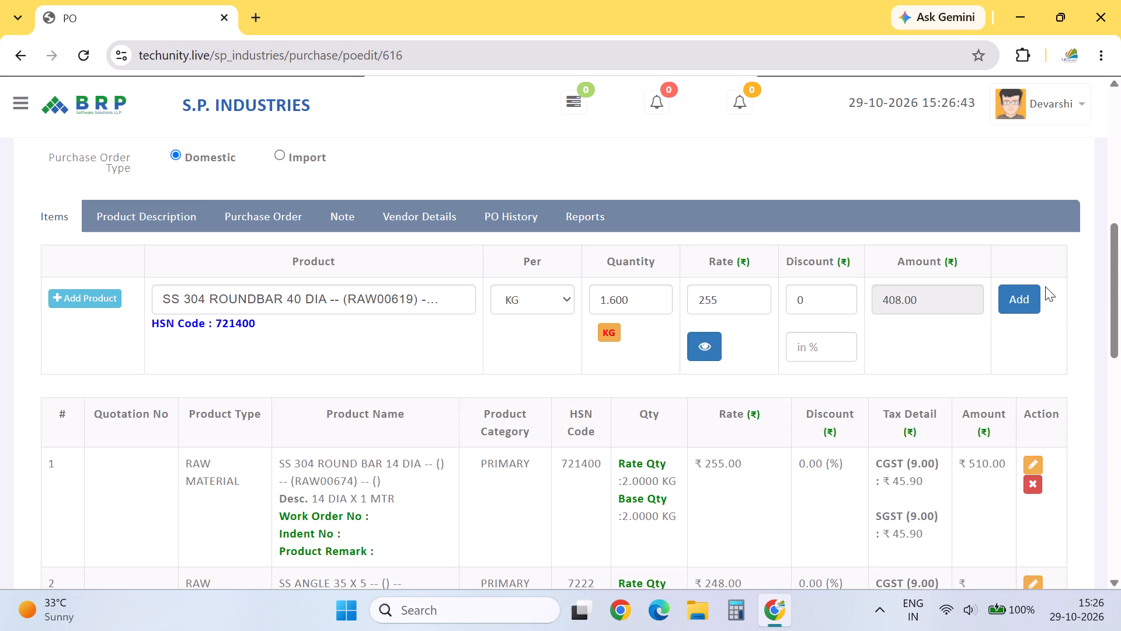
{"action": "left_click", "coordinate": [1028, 290]}
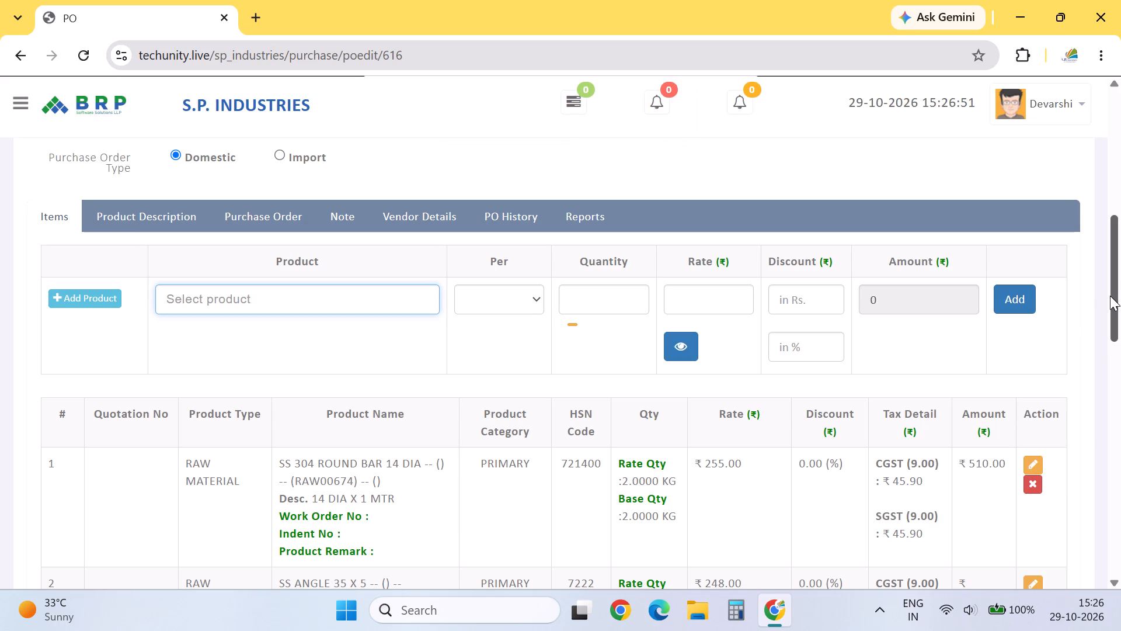
Add a Freight Charge IN bill sundry of ₹500 to the order totals.
{"action": "left_click_drag", "start_coordinate": [1119, 268], "coordinate": [1120, 433]}
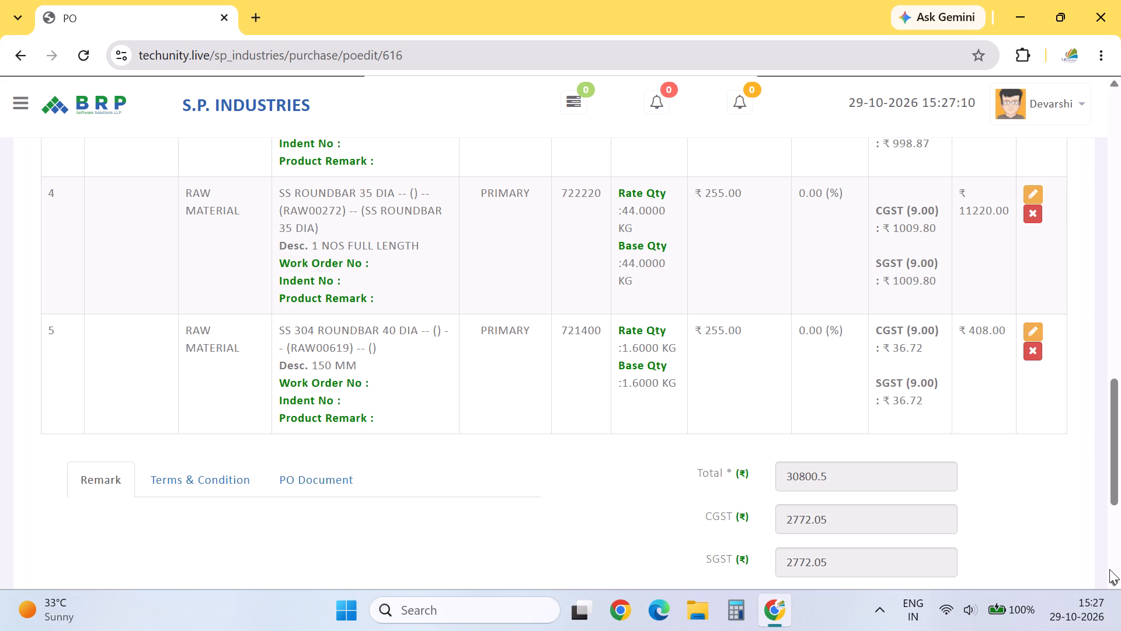
{"action": "left_click_drag", "start_coordinate": [1119, 474], "coordinate": [1119, 534]}
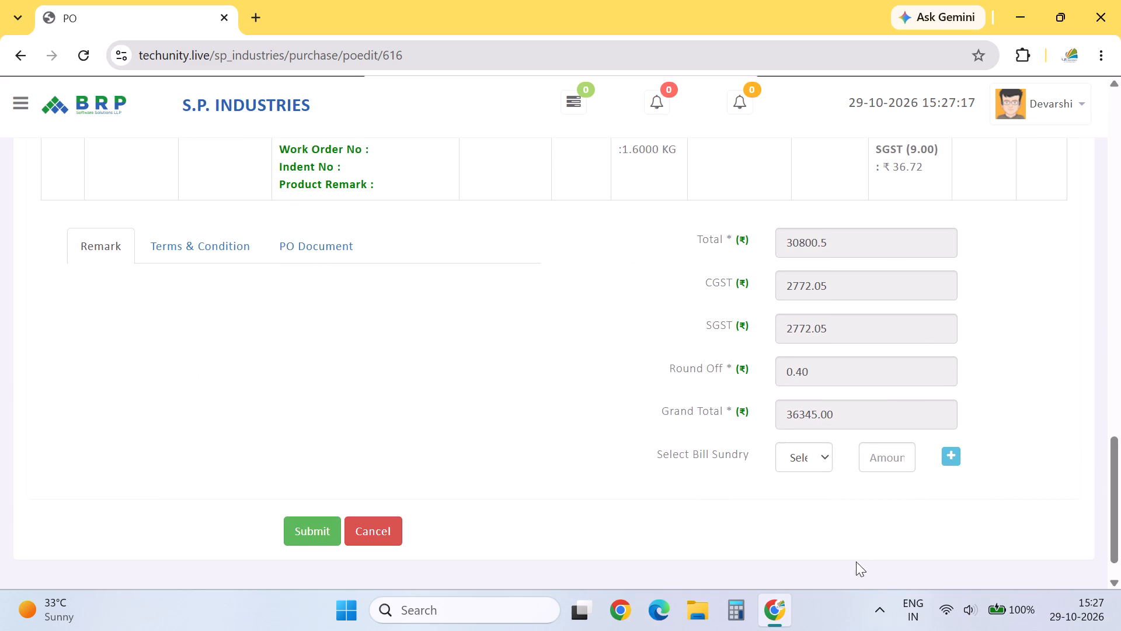
{"action": "left_click", "coordinate": [800, 462]}
{"action": "left_click_drag", "start_coordinate": [814, 514], "coordinate": [816, 525]}
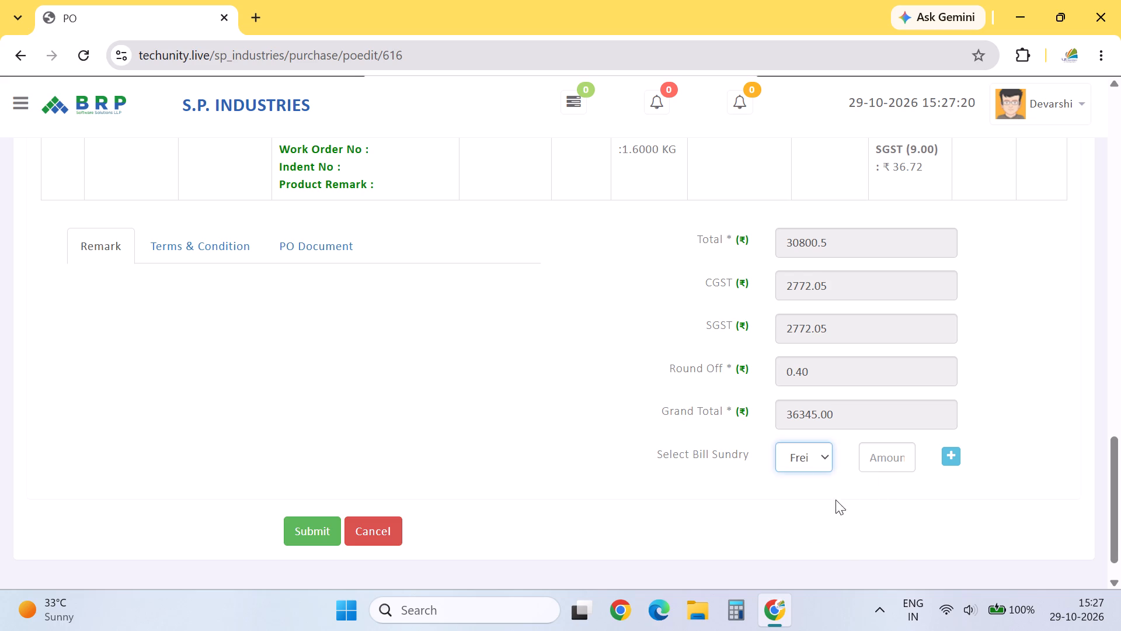
{"action": "left_click", "coordinate": [880, 452]}
{"action": "type", "text": "500"}
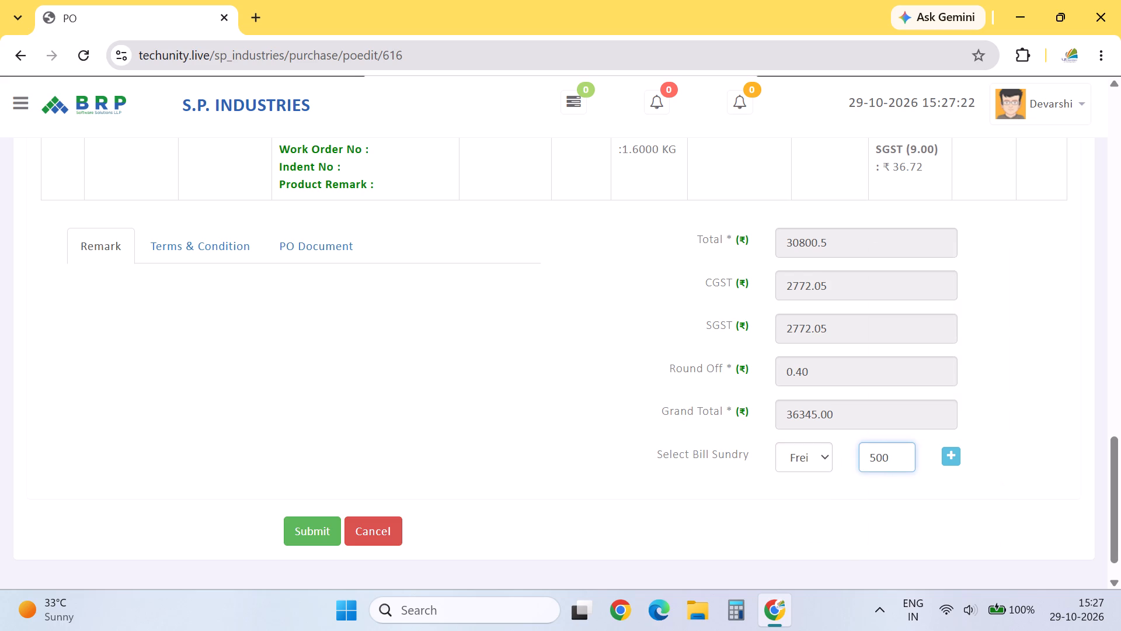
{"action": "left_click", "coordinate": [949, 457]}
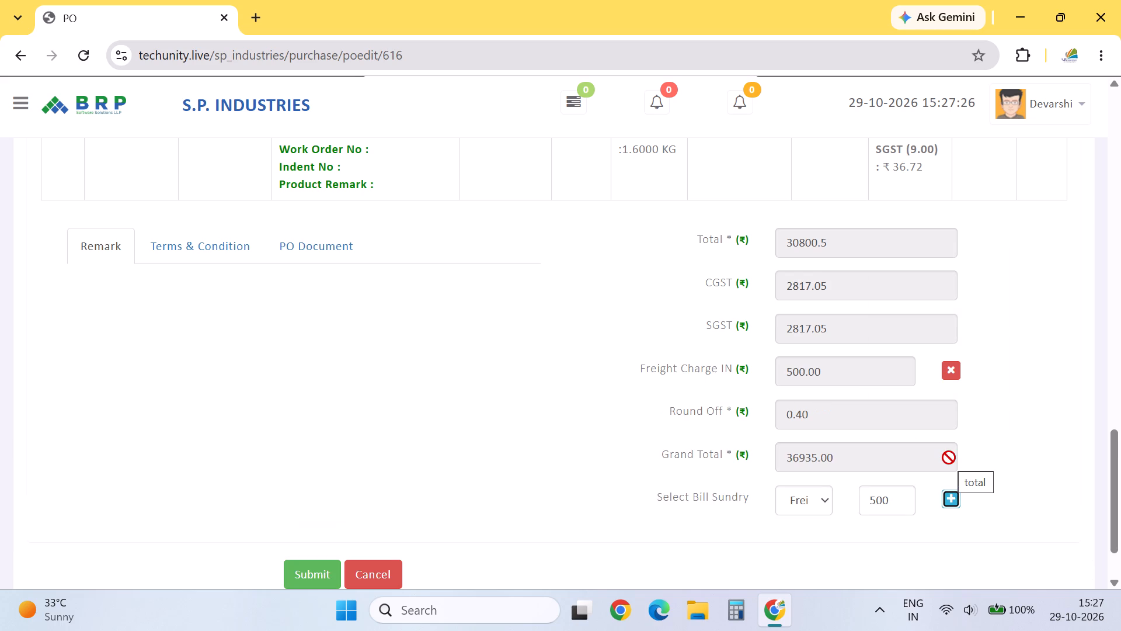
Submit the revised purchase order.
{"action": "left_click", "coordinate": [286, 572]}
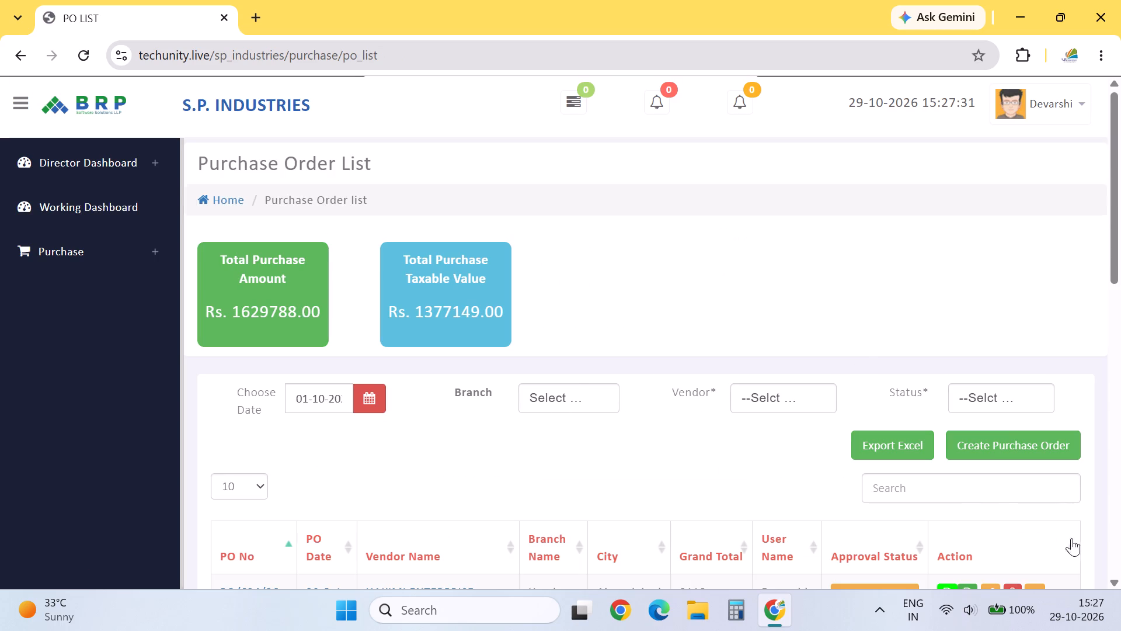
Search the purchase order list for 628 and open the approval dialog of PO/628/26-27.
{"action": "left_click", "coordinate": [934, 477]}
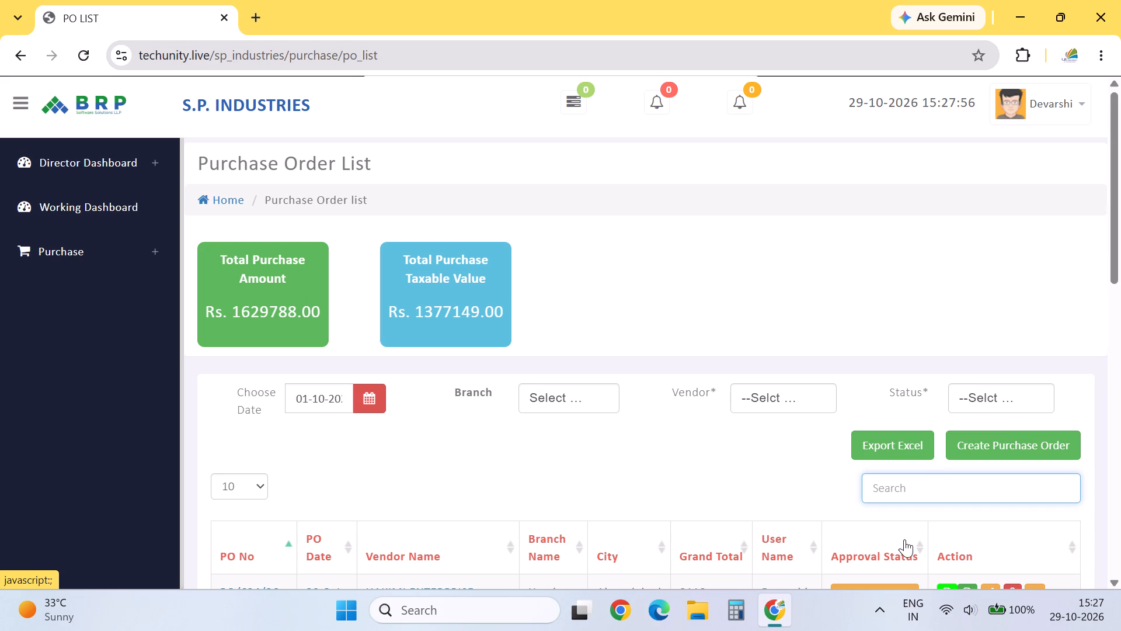
{"action": "type", "text": "628"}
{"action": "key", "text": "Return"}
{"action": "left_click_drag", "start_coordinate": [1119, 330], "coordinate": [1117, 370]}
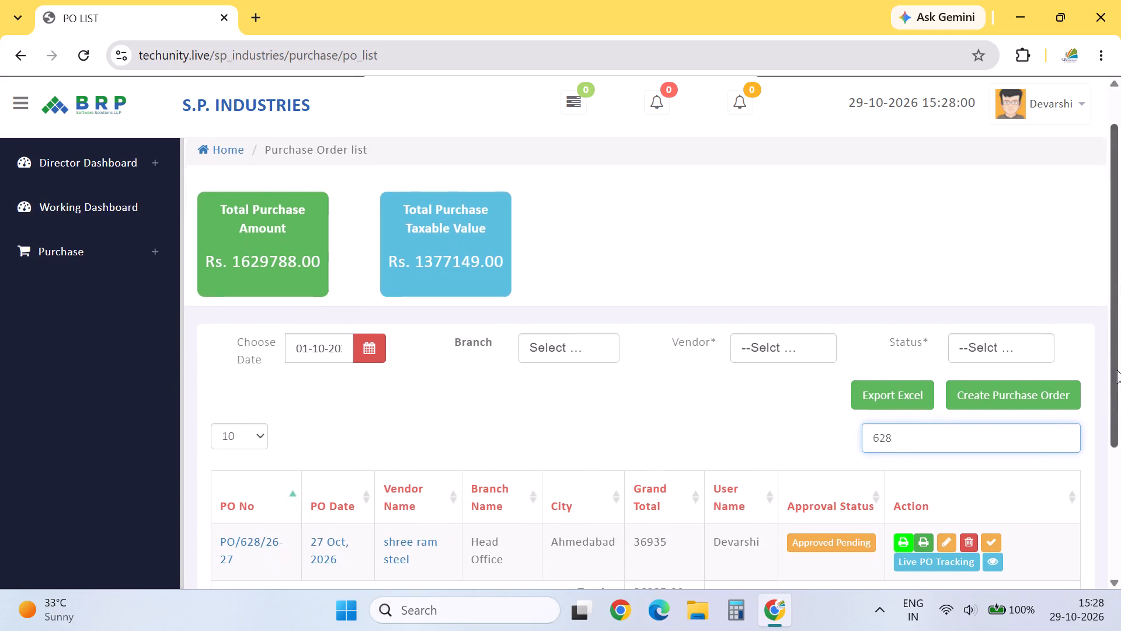
{"action": "left_click_drag", "start_coordinate": [1117, 370], "coordinate": [1117, 412]}
{"action": "left_click", "coordinate": [992, 464]}
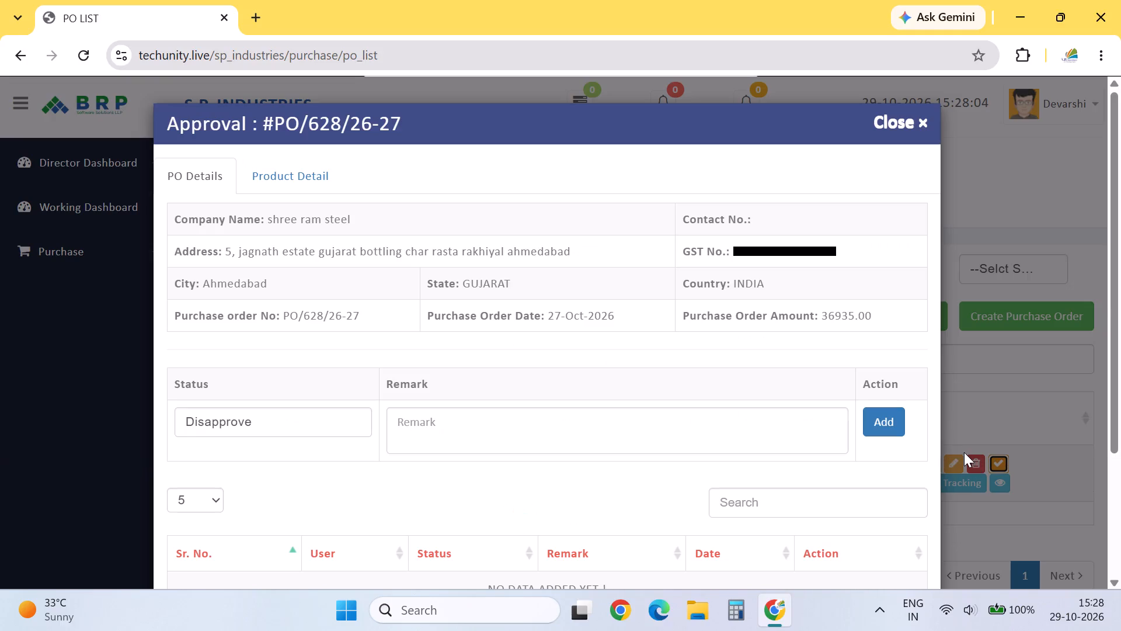
Set the approval status of PO/628/26-27 to Approve and add it.
{"action": "left_click", "coordinate": [338, 432]}
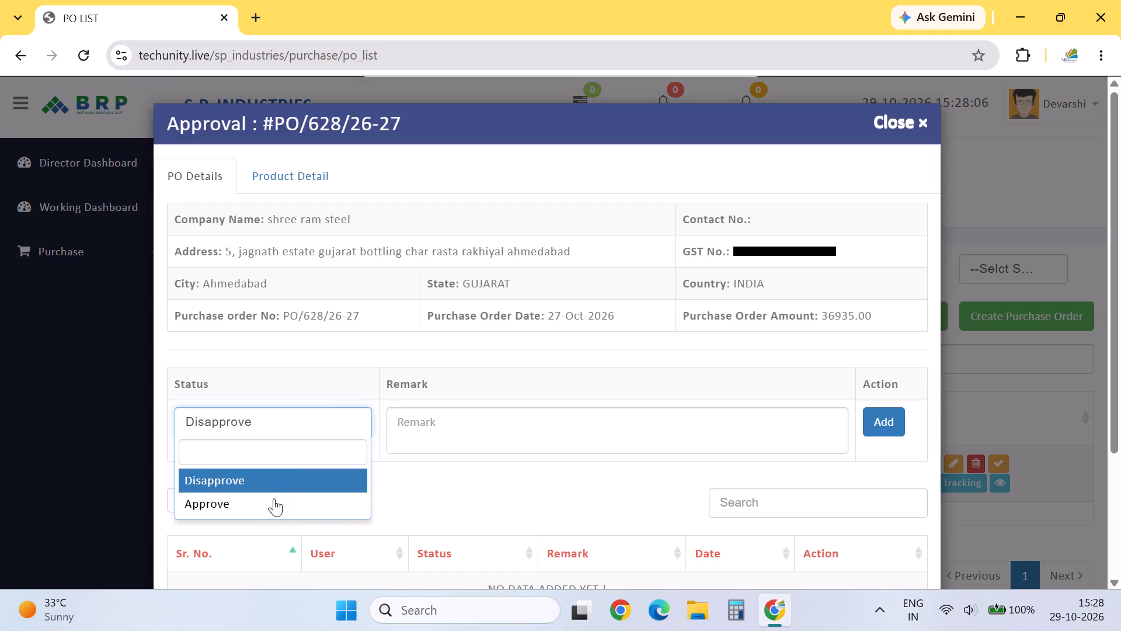
{"action": "left_click", "coordinate": [274, 501]}
{"action": "left_click", "coordinate": [873, 407]}
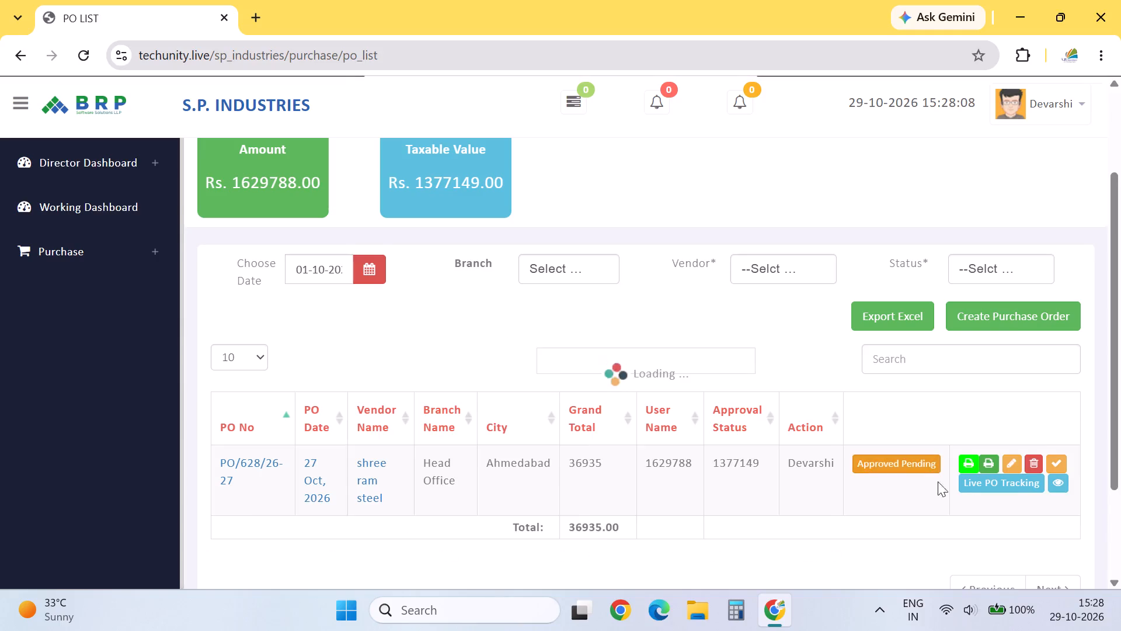
Go to the pending inward list of purchase orders and start a new GRN.
{"action": "left_click", "coordinate": [37, 247]}
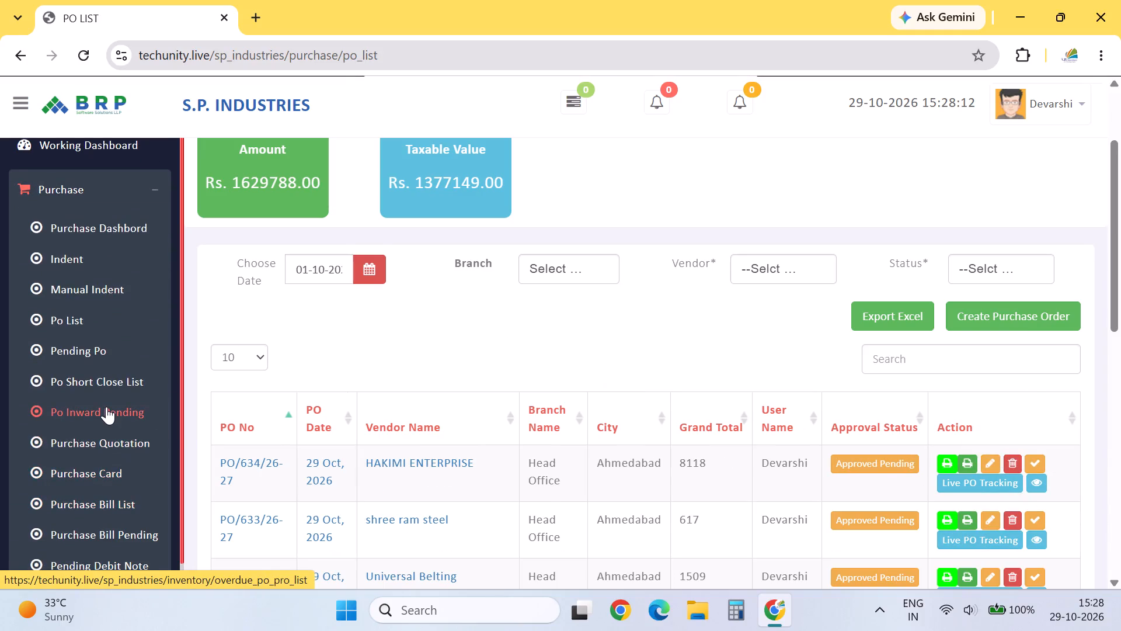
{"action": "left_click", "coordinate": [106, 407]}
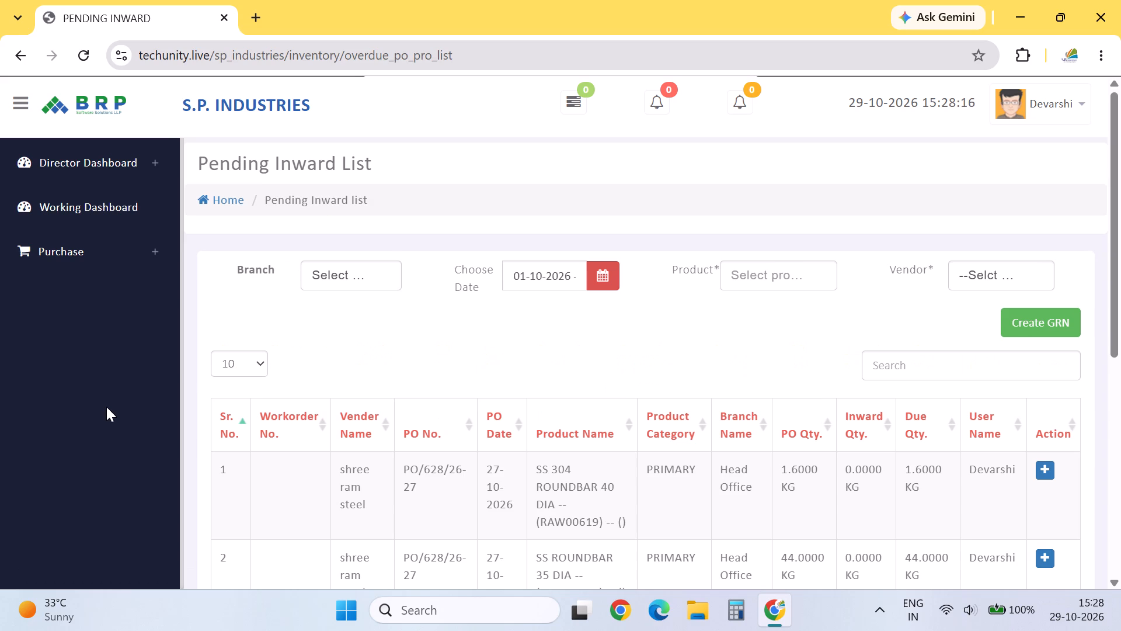
{"action": "left_click", "coordinate": [1031, 342]}
{"action": "left_click", "coordinate": [1034, 332]}
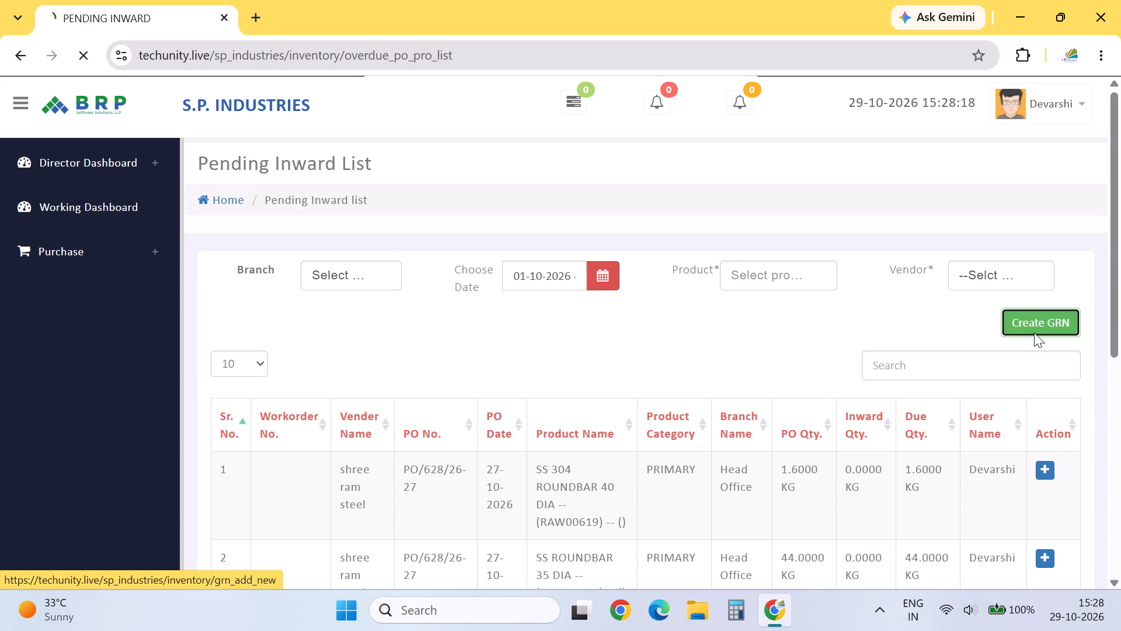
Fill in the GRN header with date 27-10-2026, invoice number G-1892, challan number 1892 and dispatch by ROAD.
{"action": "left_click", "coordinate": [579, 326]}
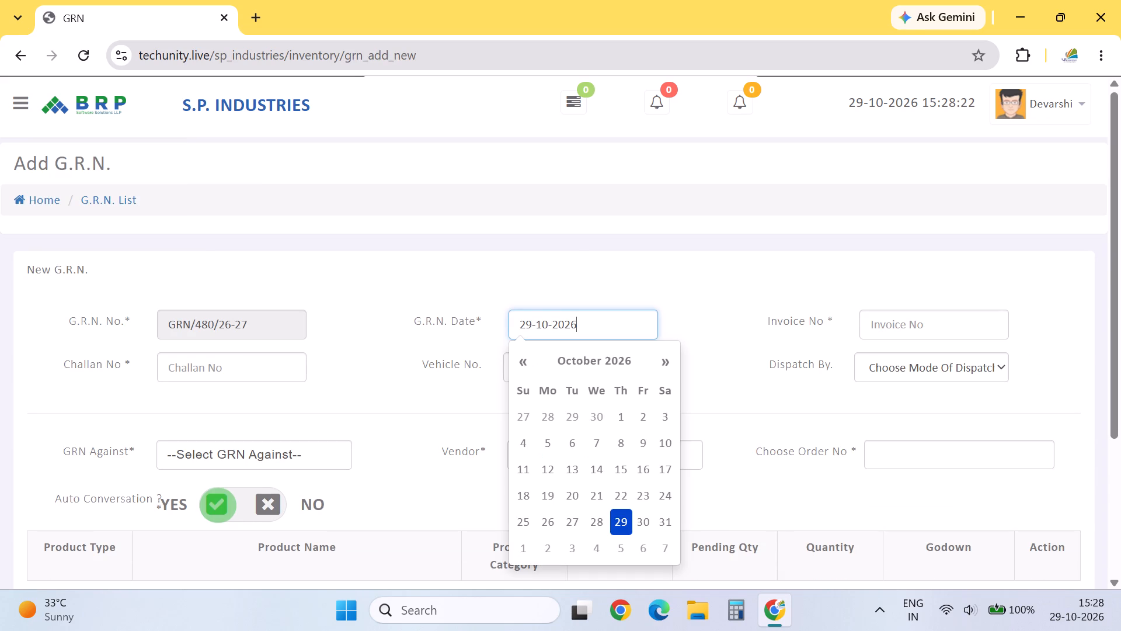
{"action": "left_click", "coordinate": [570, 516]}
{"action": "left_click", "coordinate": [921, 330]}
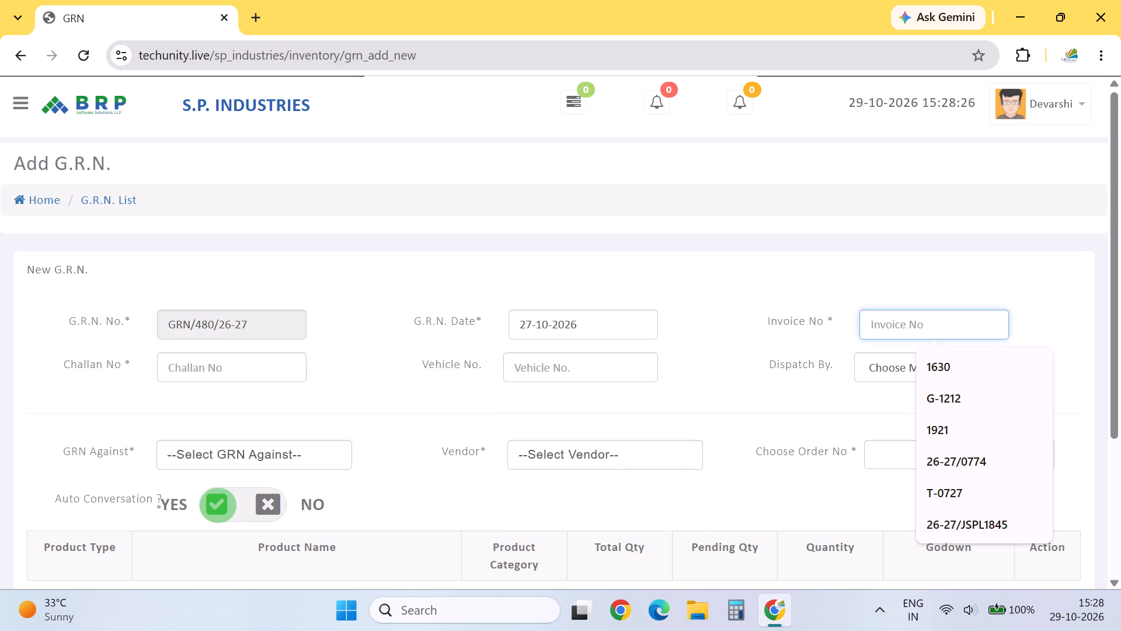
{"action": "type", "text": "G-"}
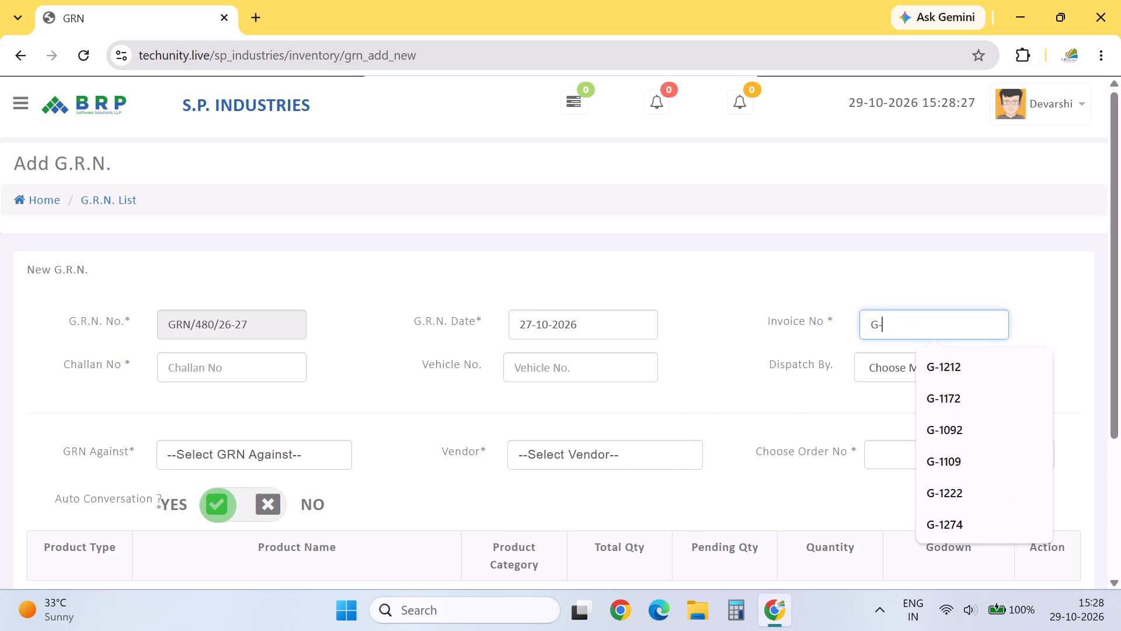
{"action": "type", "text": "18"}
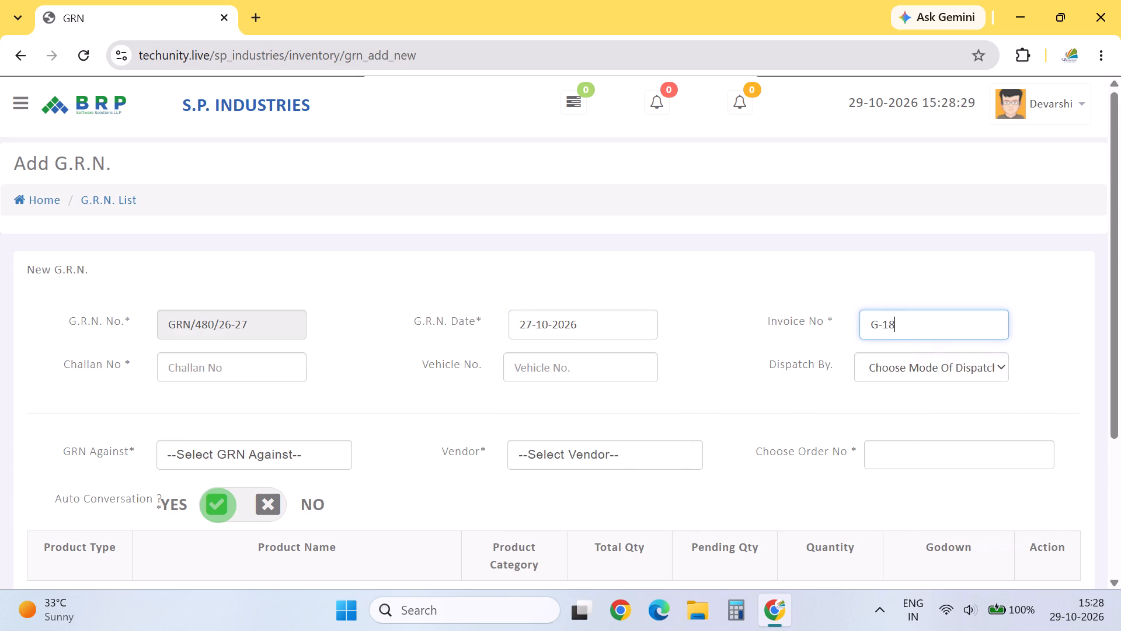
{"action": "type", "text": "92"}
{"action": "left_click", "coordinate": [294, 355]}
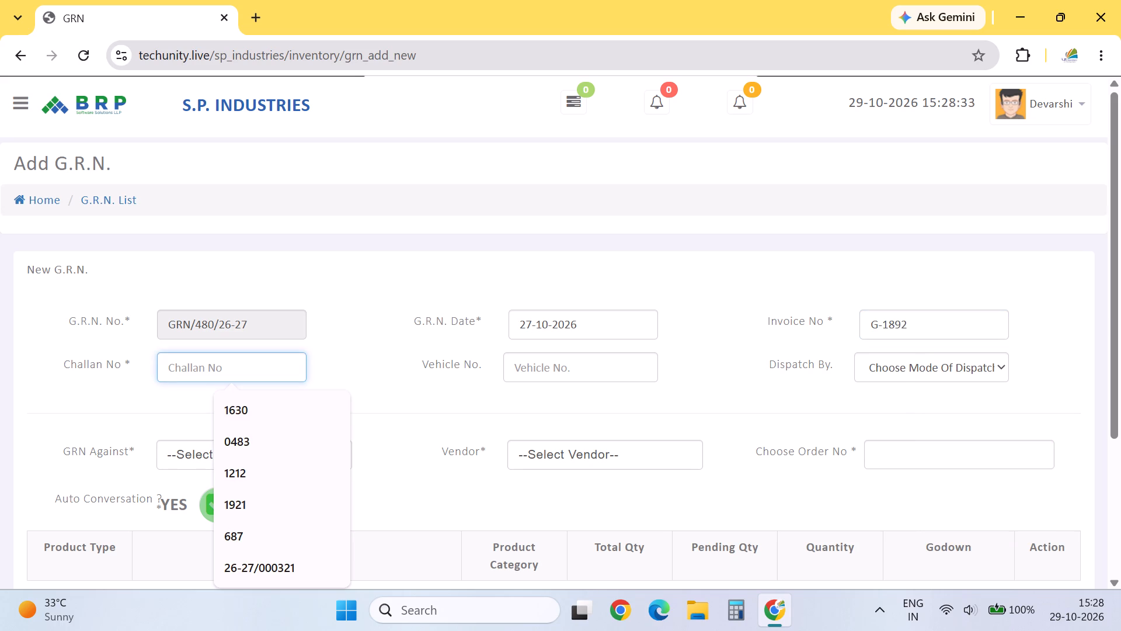
{"action": "type", "text": "1892"}
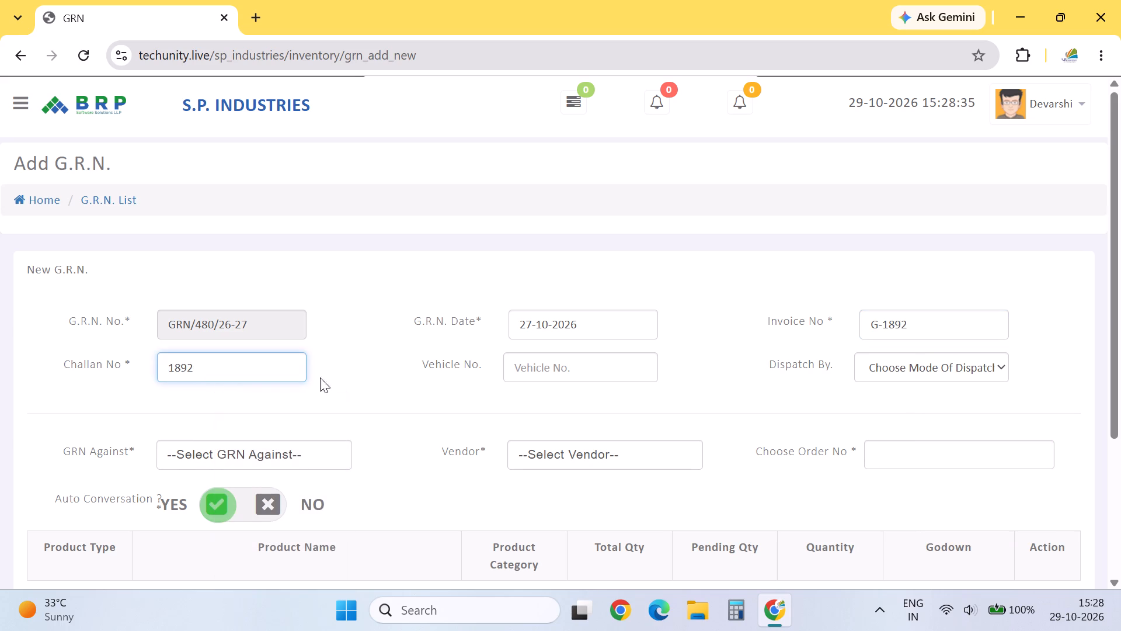
{"action": "left_click", "coordinate": [906, 380]}
{"action": "left_click", "coordinate": [903, 411]}
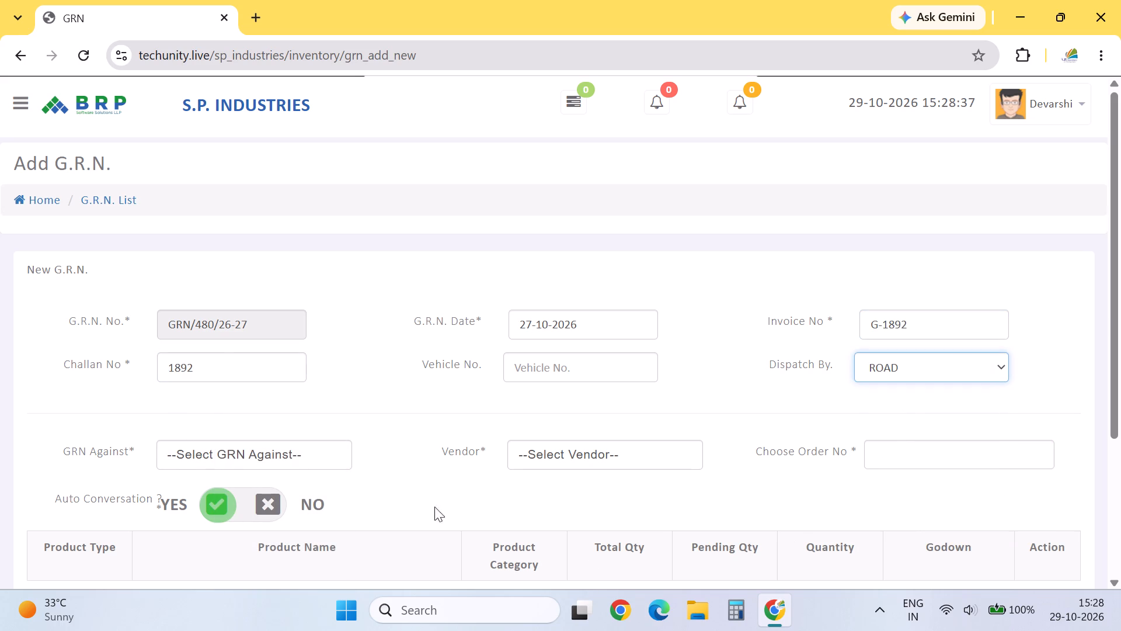
Set the GRN against Purchase Order for vendor shree ram steel and choose order PO/628/26-27.
{"action": "left_click", "coordinate": [333, 463]}
{"action": "left_click", "coordinate": [258, 338]}
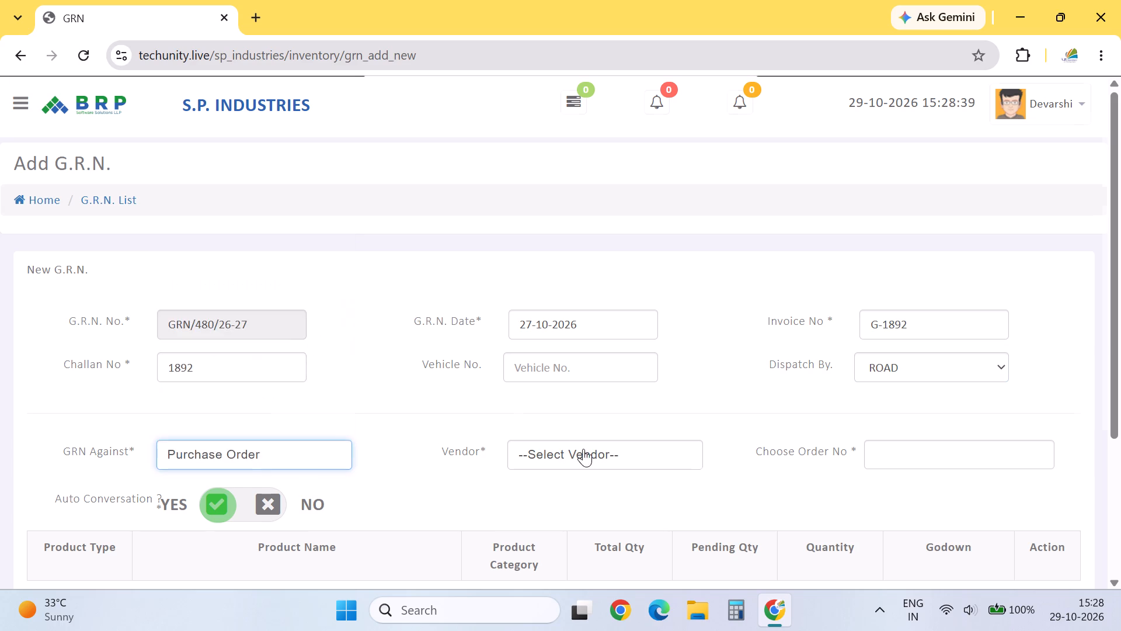
{"action": "left_click", "coordinate": [593, 462]}
{"action": "left_click", "coordinate": [593, 462]}
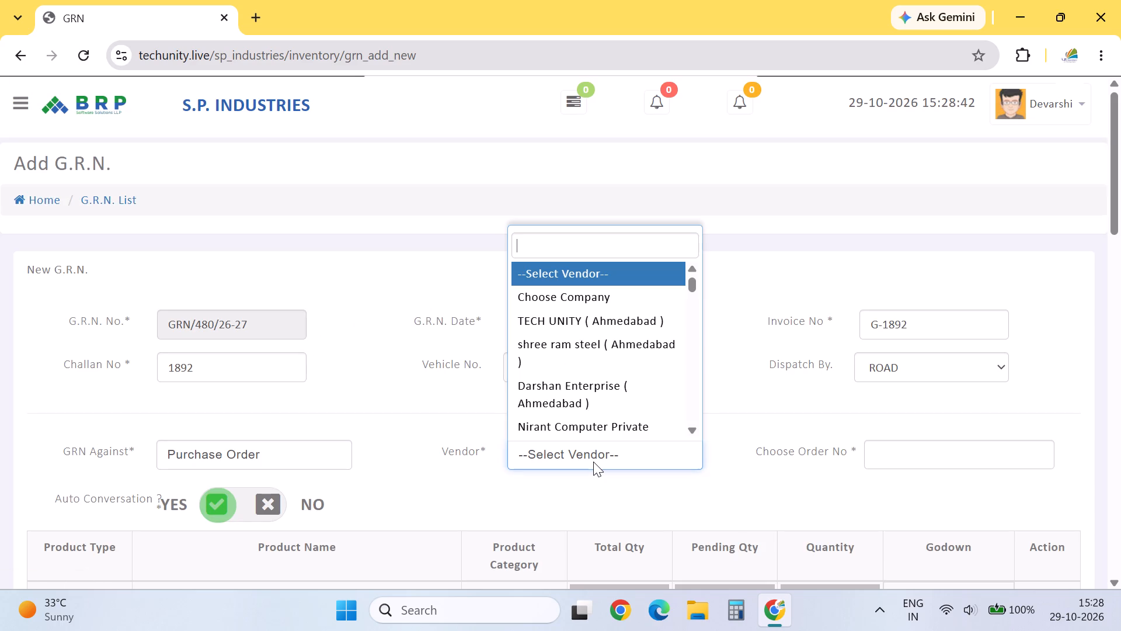
{"action": "type", "text": "RA"}
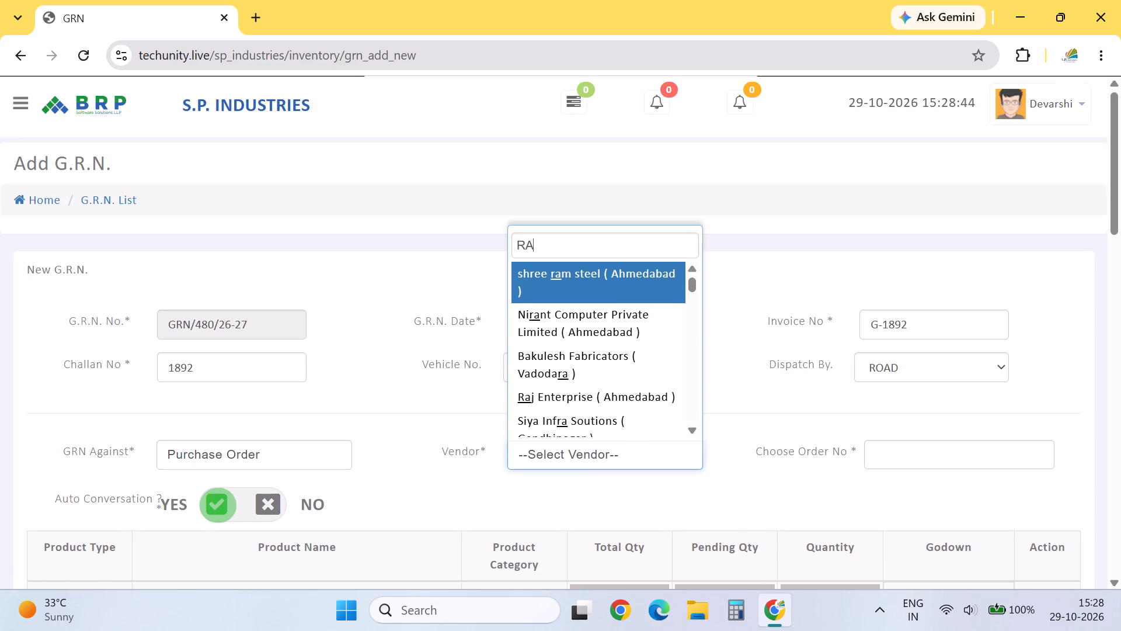
{"action": "key", "text": "BackSpace"}
{"action": "key", "text": "BackSpace"}
{"action": "key", "text": "BackSpace"}
{"action": "key", "text": "BackSpace"}
{"action": "type", "text": "SHREE RAM"}
{"action": "key", "text": "Return"}
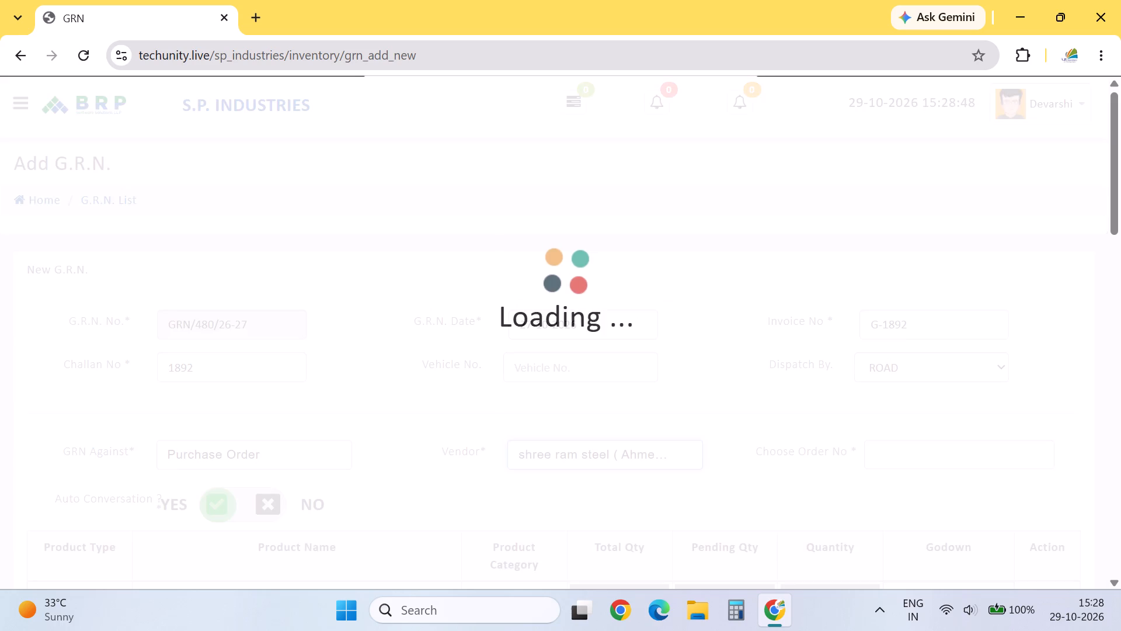
{"action": "left_click", "coordinate": [955, 452]}
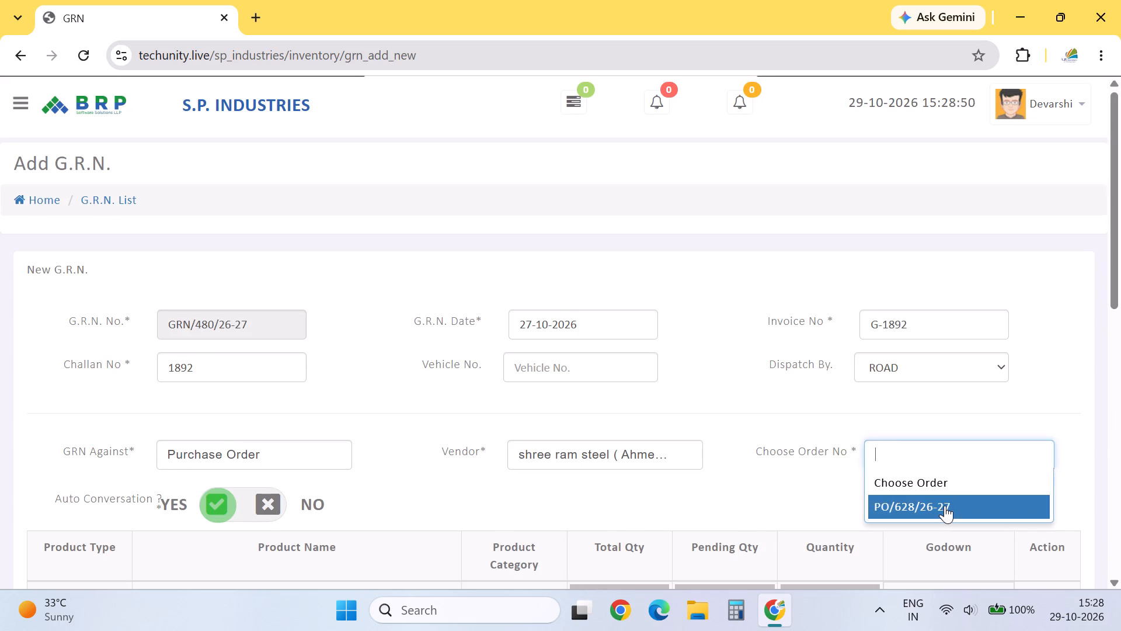
{"action": "left_click", "coordinate": [945, 505]}
Enter received quantities of 45.300 kg for SS PLATE 100 X 10 MM, 44 kg for SS ROUNDBAR 35 DIA and 1.600 kg for SS 304 ROUNDBAR 40 DIA.
{"action": "left_click_drag", "start_coordinate": [1107, 274], "coordinate": [1120, 366]}
{"action": "left_click_drag", "start_coordinate": [1120, 268], "coordinate": [1118, 345]}
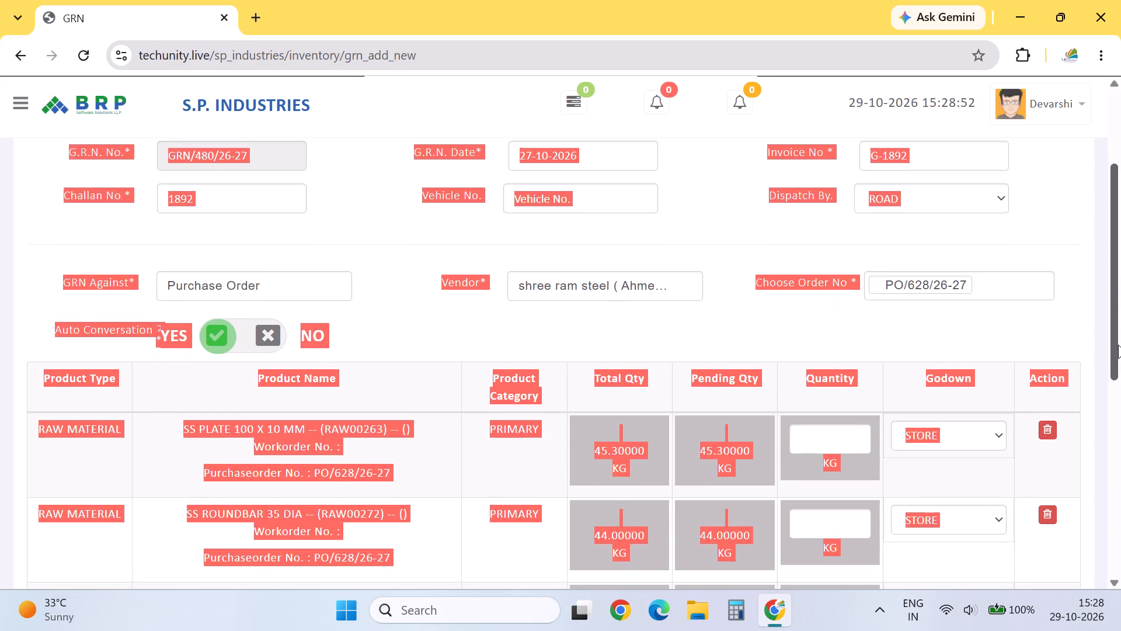
{"action": "left_click_drag", "start_coordinate": [1118, 345], "coordinate": [1119, 387]}
{"action": "left_click", "coordinate": [859, 323]}
{"action": "type", "text": "45.300"}
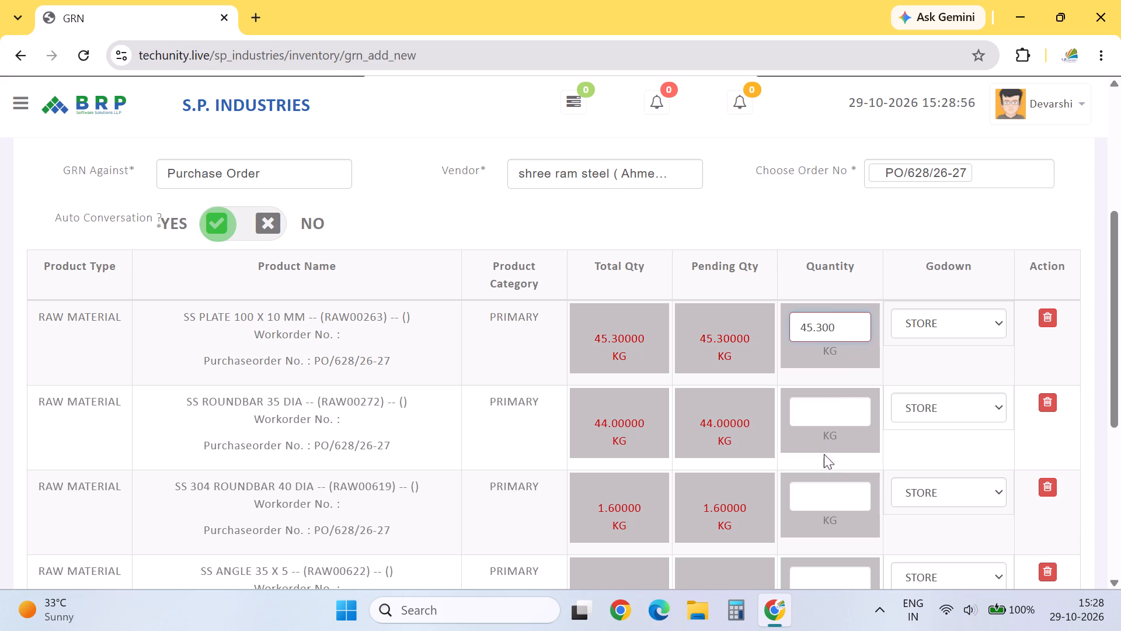
{"action": "left_click", "coordinate": [820, 416]}
{"action": "type", "text": "44"}
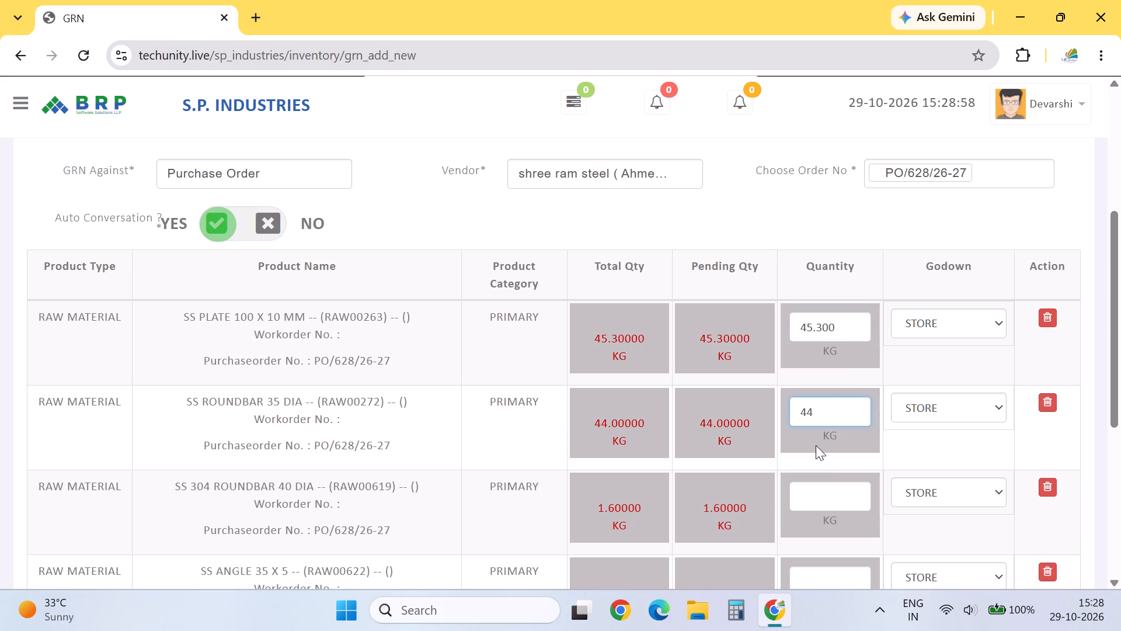
{"action": "left_click", "coordinate": [816, 498]}
{"action": "type", "text": "1.600"}
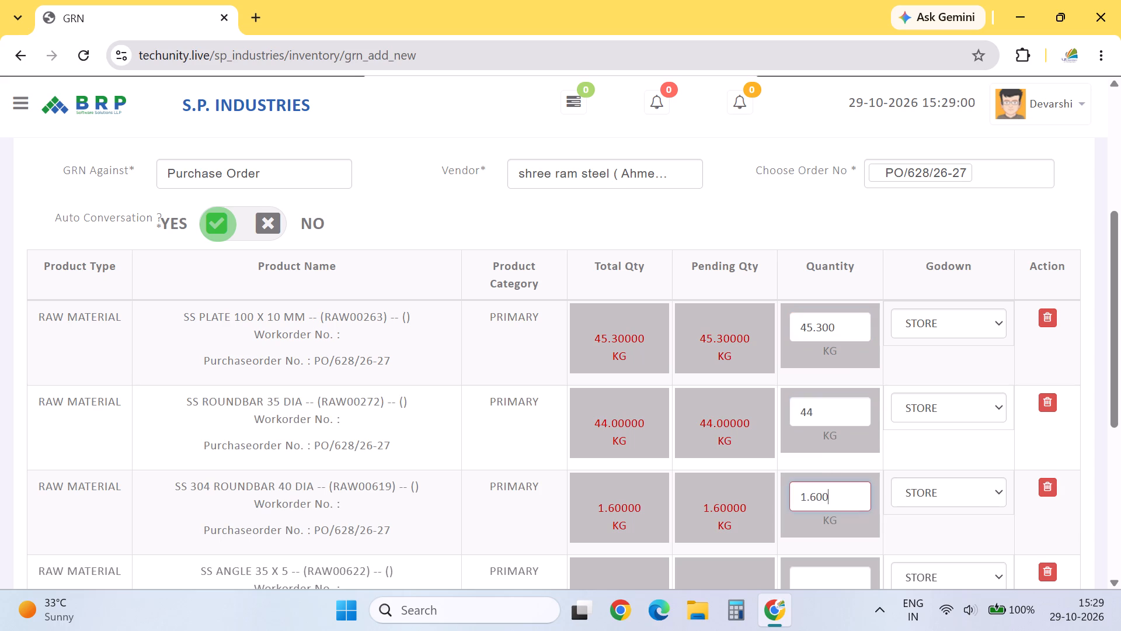
Enter received quantities of 30.500 kg for SS ANGLE 35 X 5 and 2 kg for SS 304 ROUND BAR 14 DIA.
{"action": "left_click_drag", "start_coordinate": [1120, 318], "coordinate": [1117, 420]}
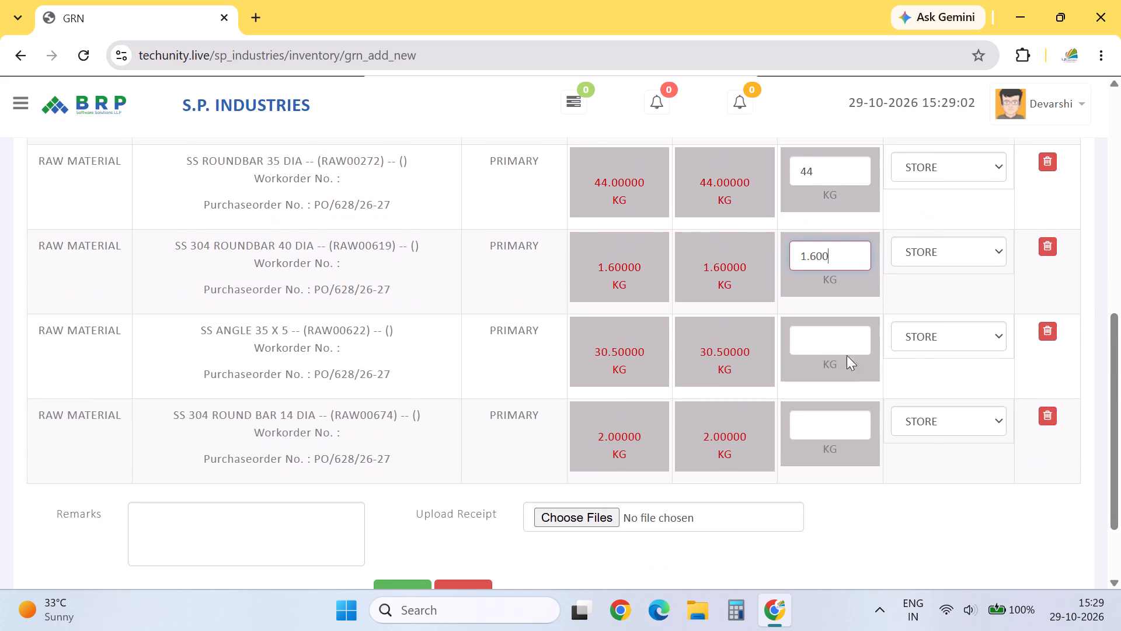
{"action": "left_click", "coordinate": [830, 340]}
{"action": "type", "text": "30.500"}
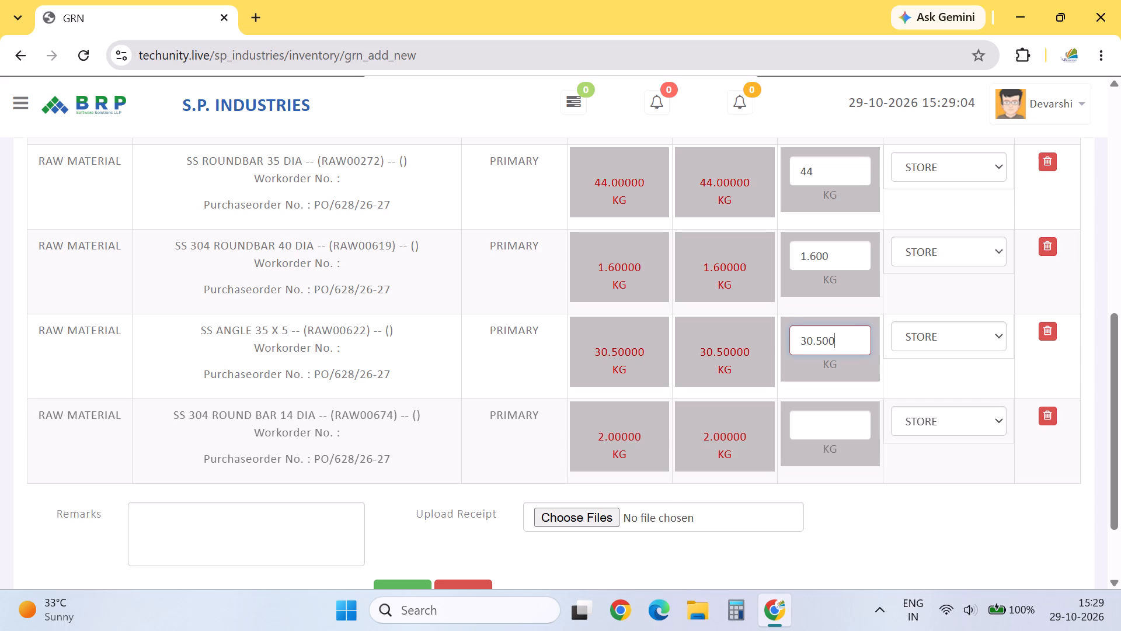
{"action": "left_click", "coordinate": [816, 429]}
{"action": "key", "text": "2"}
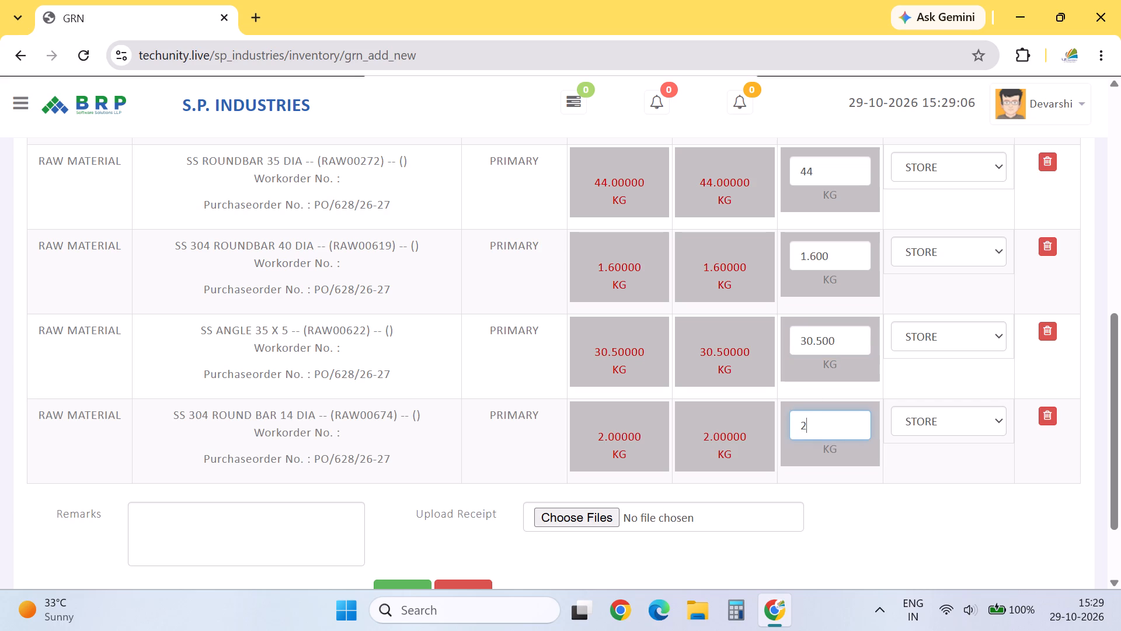
Review the GRN's header and item entries, and submit it.
{"action": "left_click_drag", "start_coordinate": [1112, 408], "coordinate": [1120, 390]}
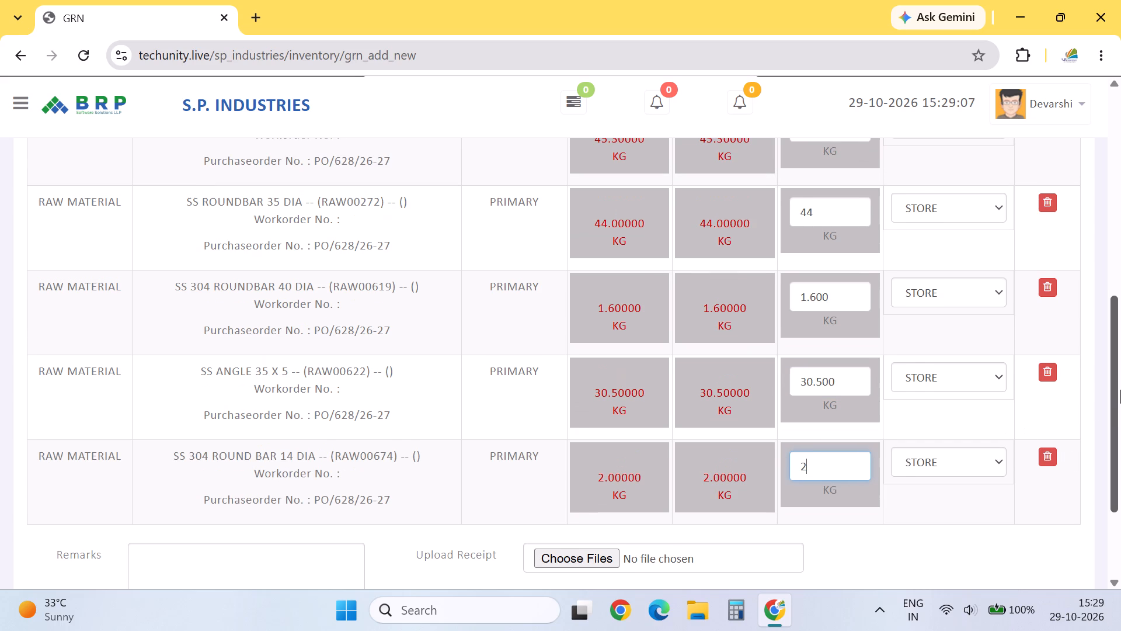
{"action": "left_click_drag", "start_coordinate": [1120, 390], "coordinate": [1120, 207]}
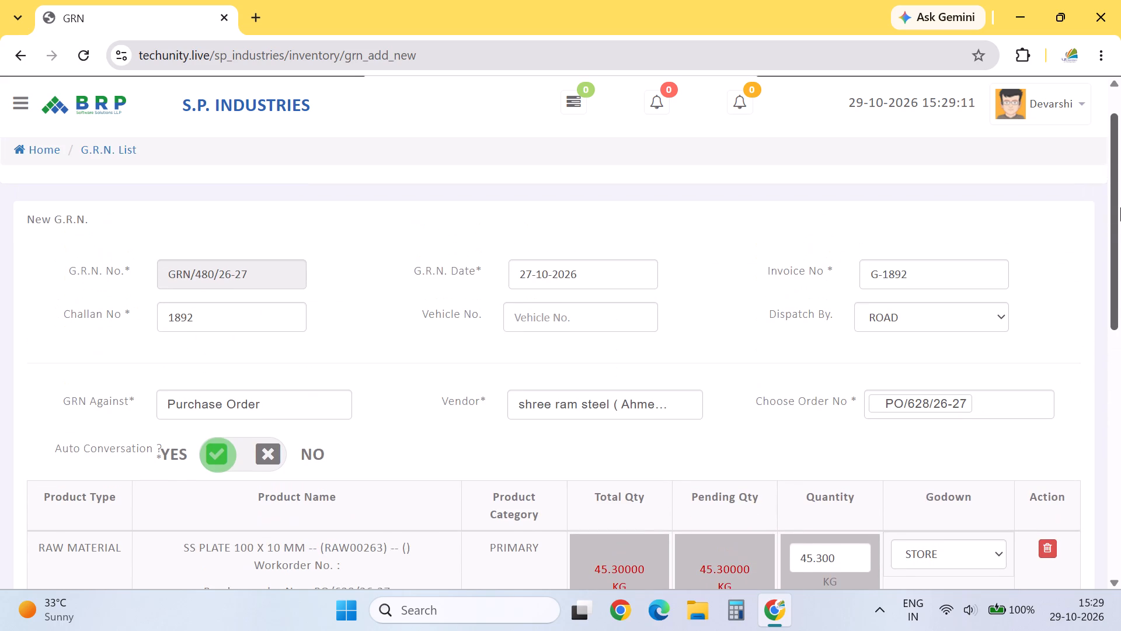
{"action": "left_click_drag", "start_coordinate": [1120, 207], "coordinate": [1113, 630]}
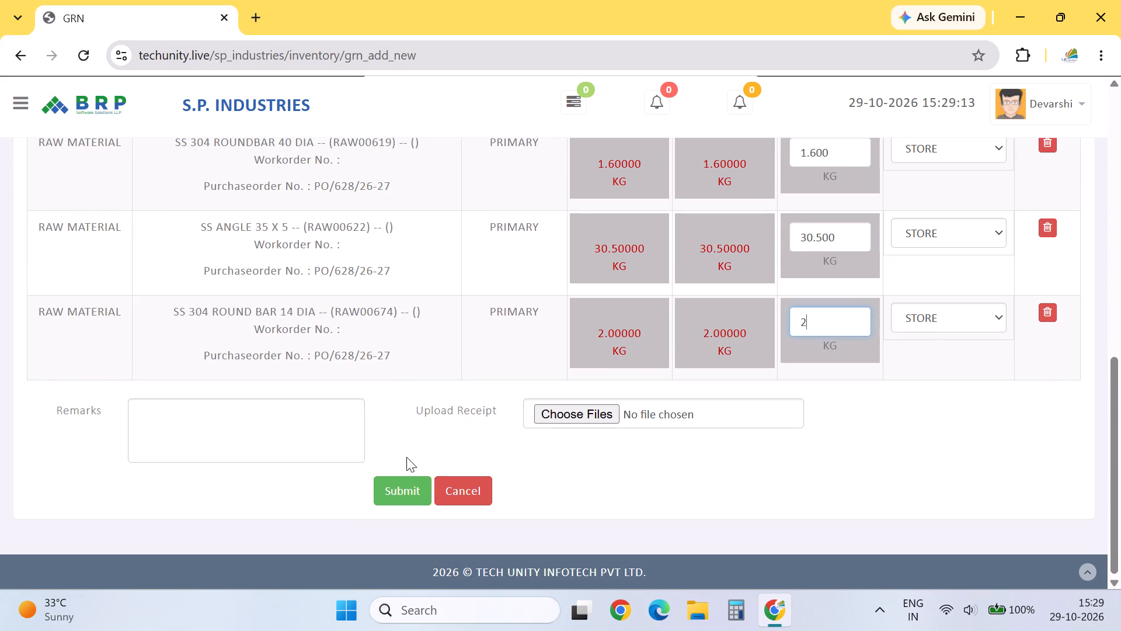
{"action": "left_click", "coordinate": [406, 481]}
{"action": "key", "text": "Return"}
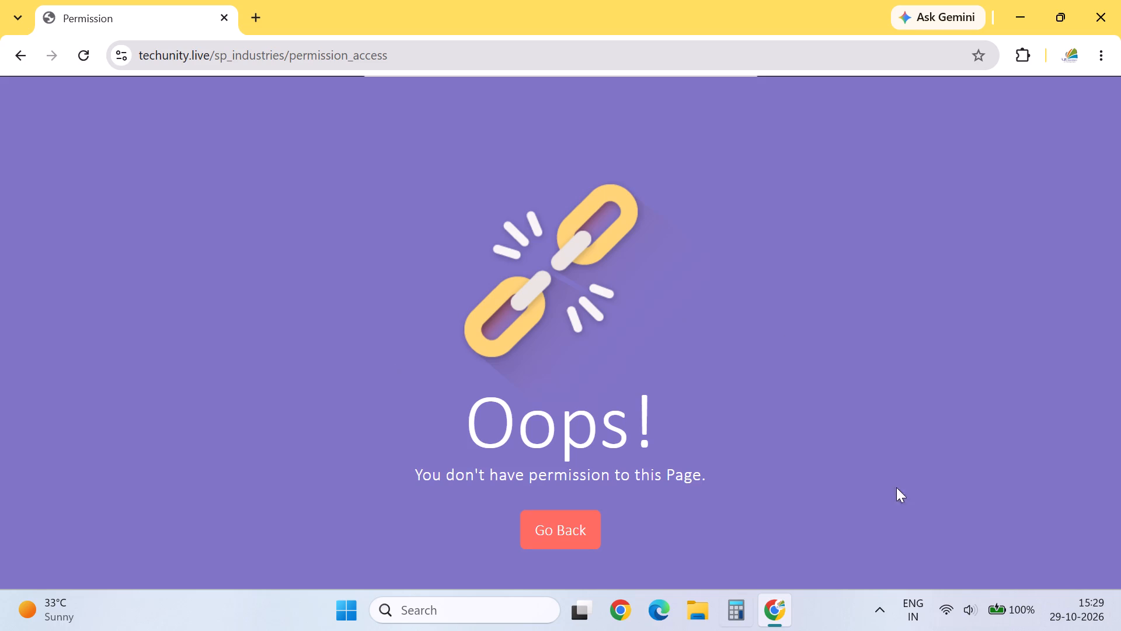
Leave the browser for the desktop, refresh it, and open WhatsApp from its desktop shortcut.
{"action": "key", "text": "super+d"}
{"action": "left_click_drag", "start_coordinate": [297, 116], "coordinate": [301, 122]}
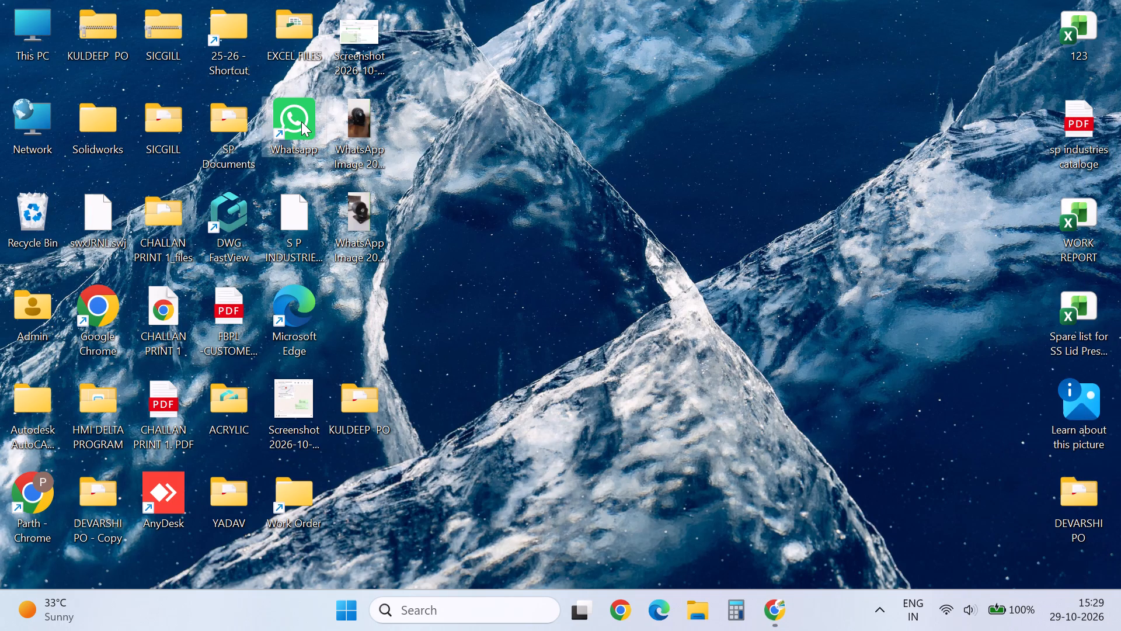
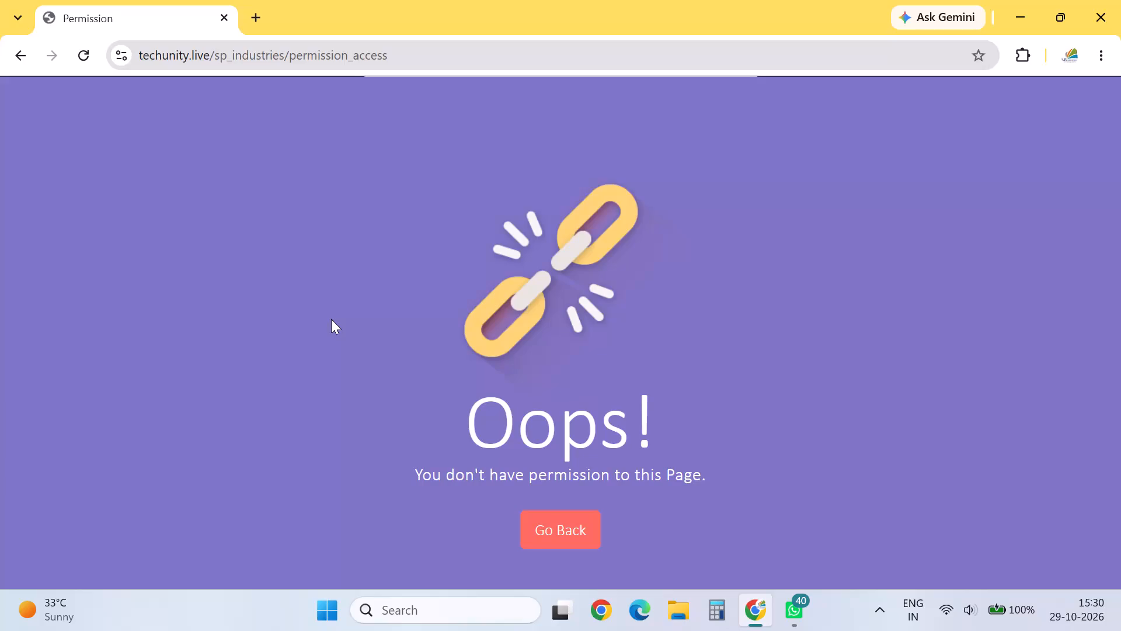
Leave the permission page and return through the GRN form to the Pending Inward List.
{"action": "left_click", "coordinate": [27, 59]}
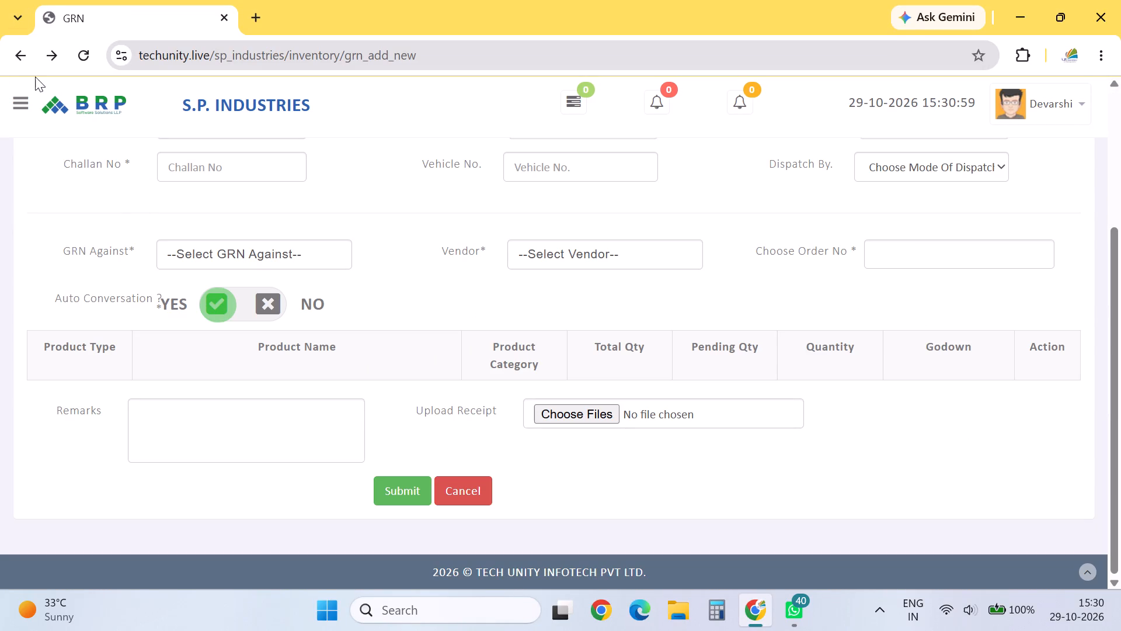
{"action": "left_click", "coordinate": [11, 55]}
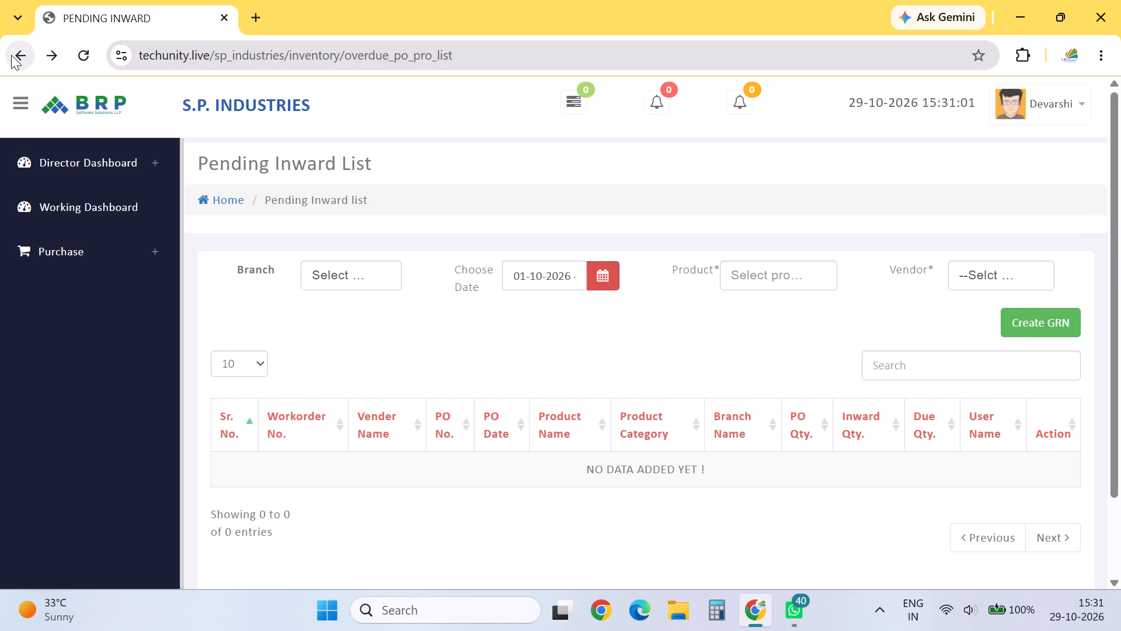
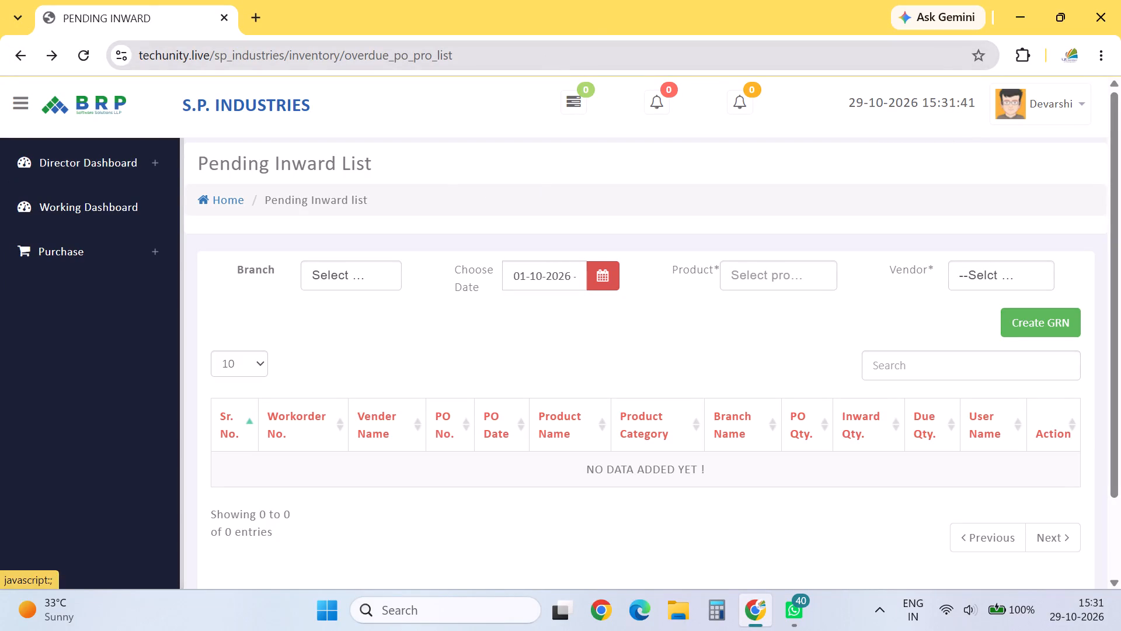
Open the list of indents pending approval and look through its entries.
{"action": "left_click", "coordinate": [95, 239]}
{"action": "left_click", "coordinate": [103, 257]}
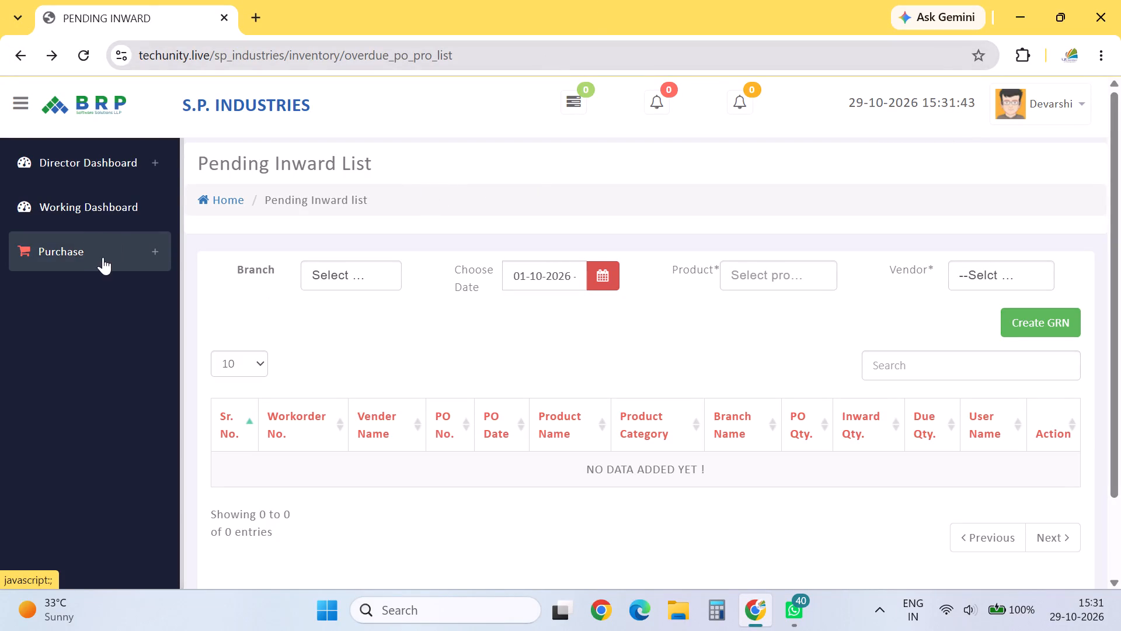
{"action": "left_click", "coordinate": [86, 319]}
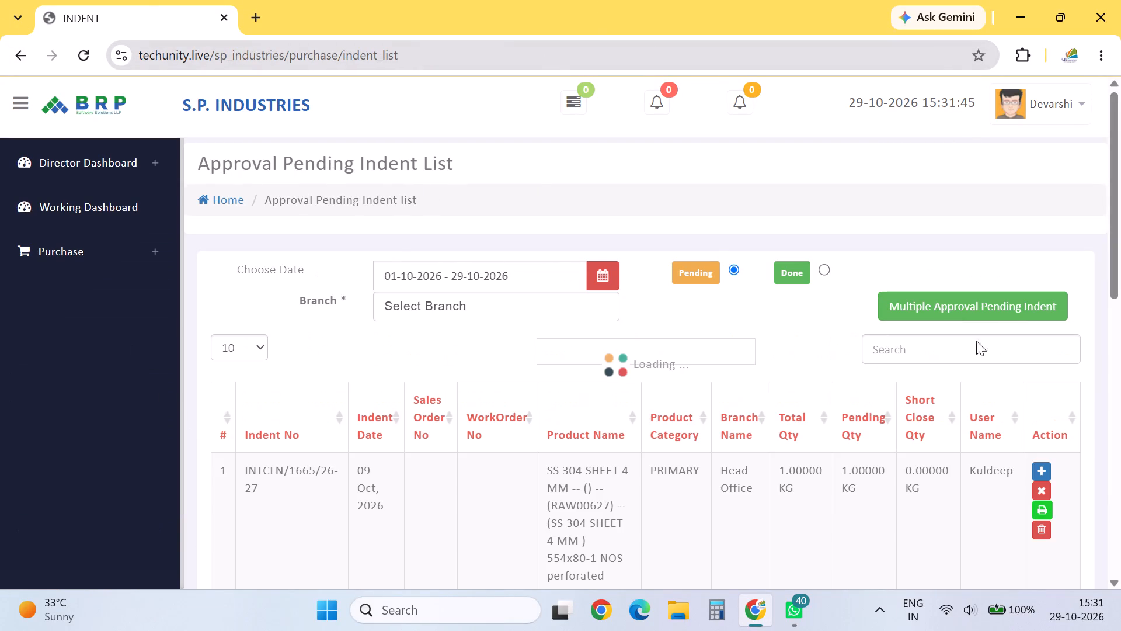
{"action": "left_click_drag", "start_coordinate": [1120, 239], "coordinate": [1111, 285]}
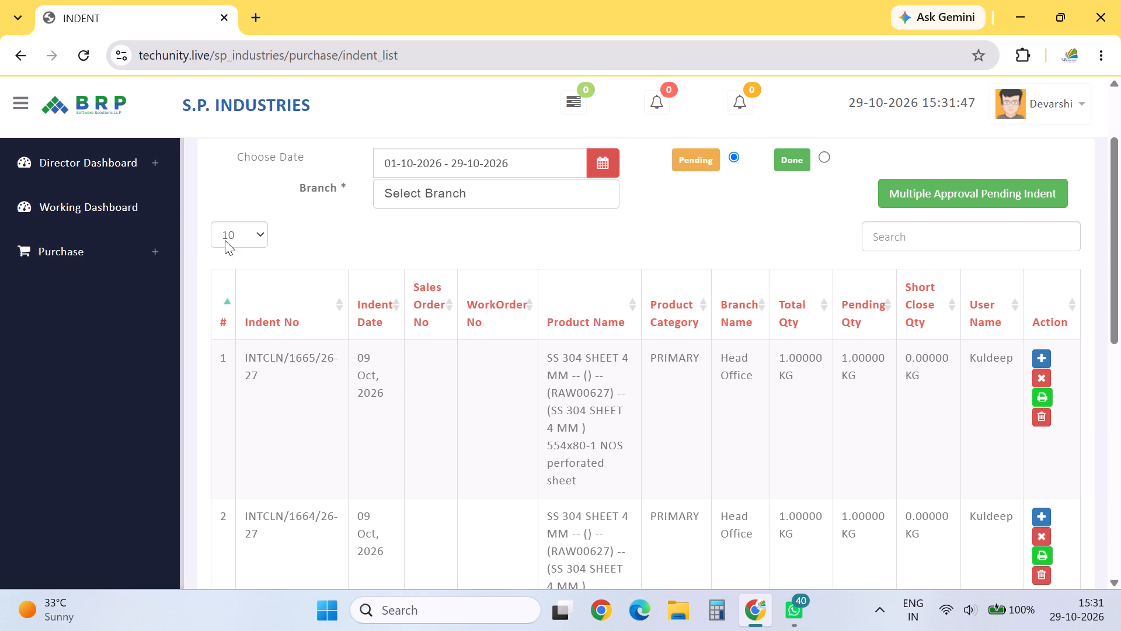
Open the purchase order list from the Purchase module.
{"action": "left_click", "coordinate": [92, 265]}
{"action": "left_click", "coordinate": [67, 327]}
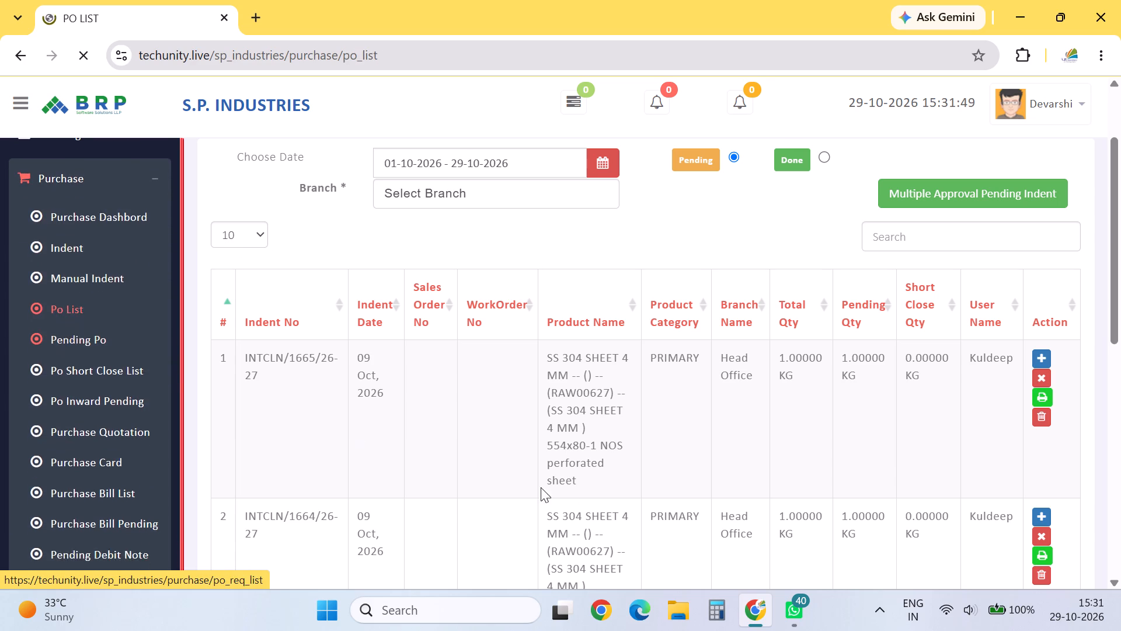
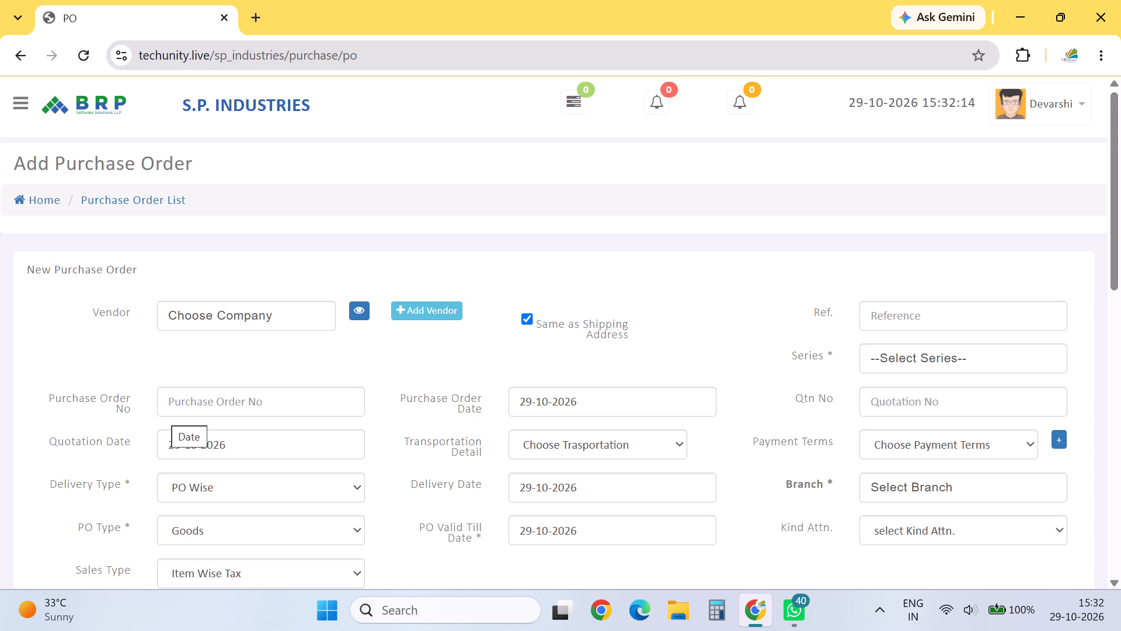
Return to the purchase order list, search it for 619, and open shree ram steel's PO/619/26-27 for editing.
{"action": "left_click", "coordinate": [269, 307]}
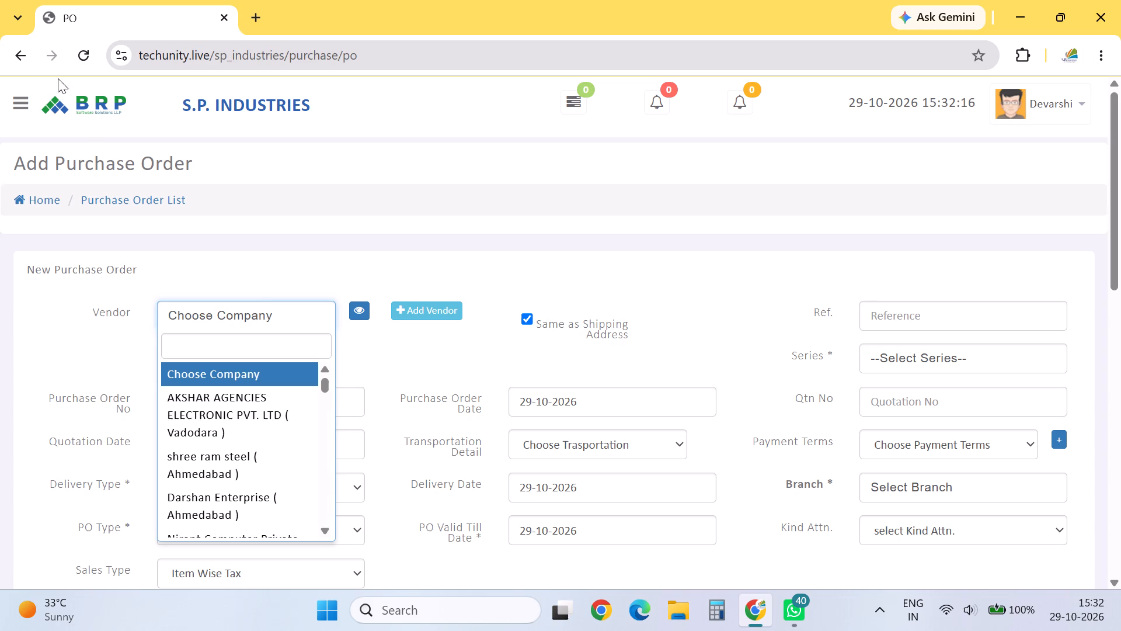
{"action": "left_click", "coordinate": [18, 53]}
{"action": "left_click", "coordinate": [906, 487]}
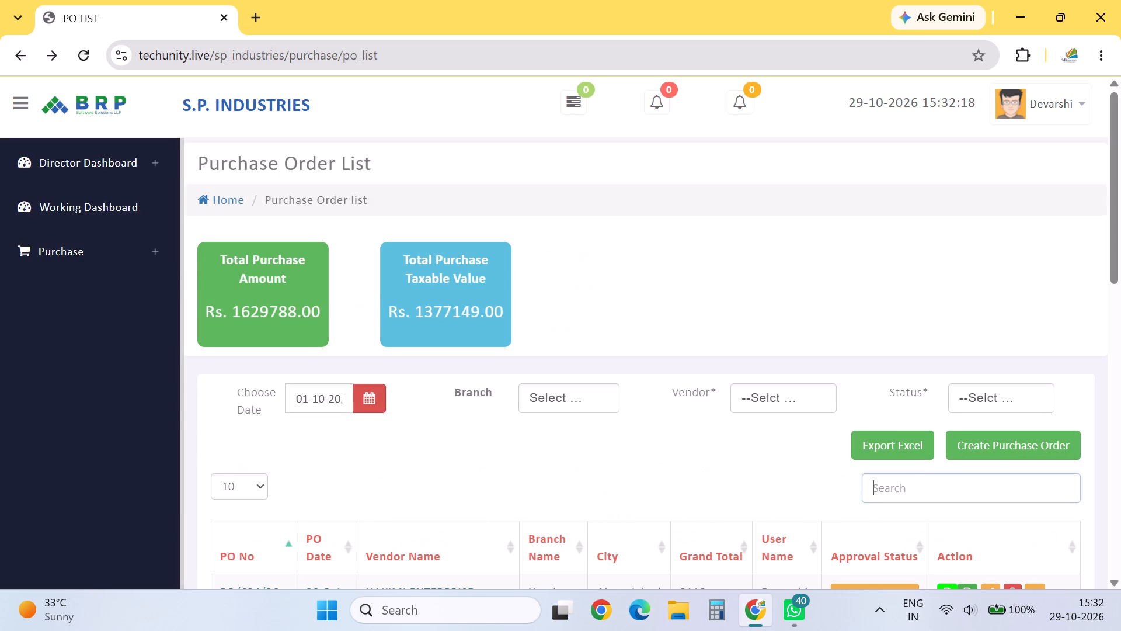
{"action": "type", "text": "619"}
{"action": "key", "text": "Return"}
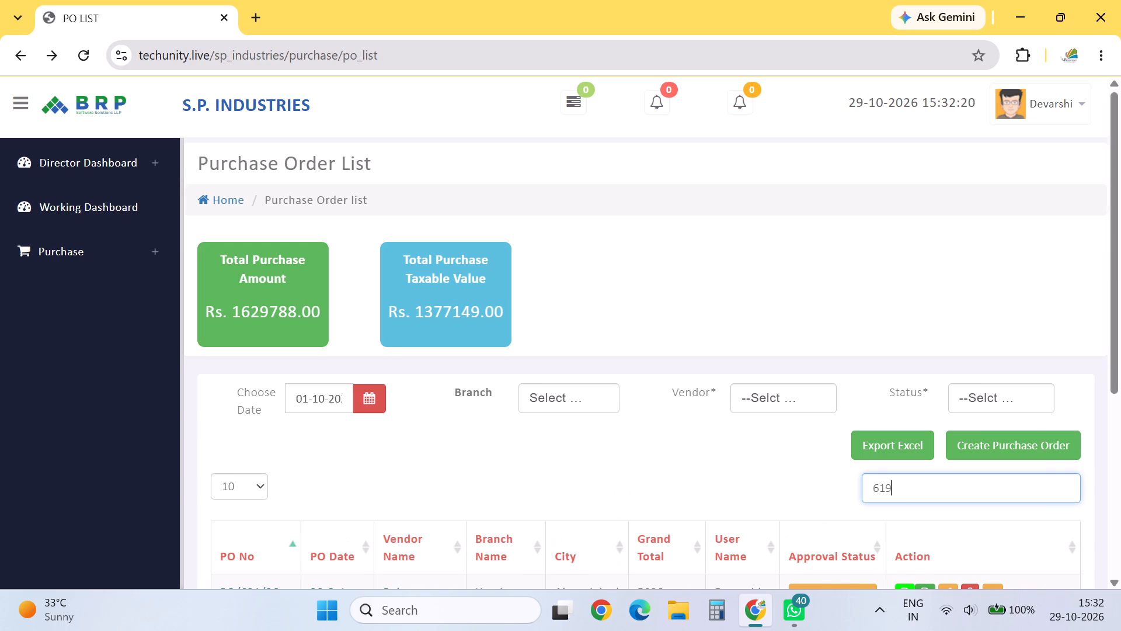
{"action": "left_click_drag", "start_coordinate": [1111, 222], "coordinate": [1120, 311]}
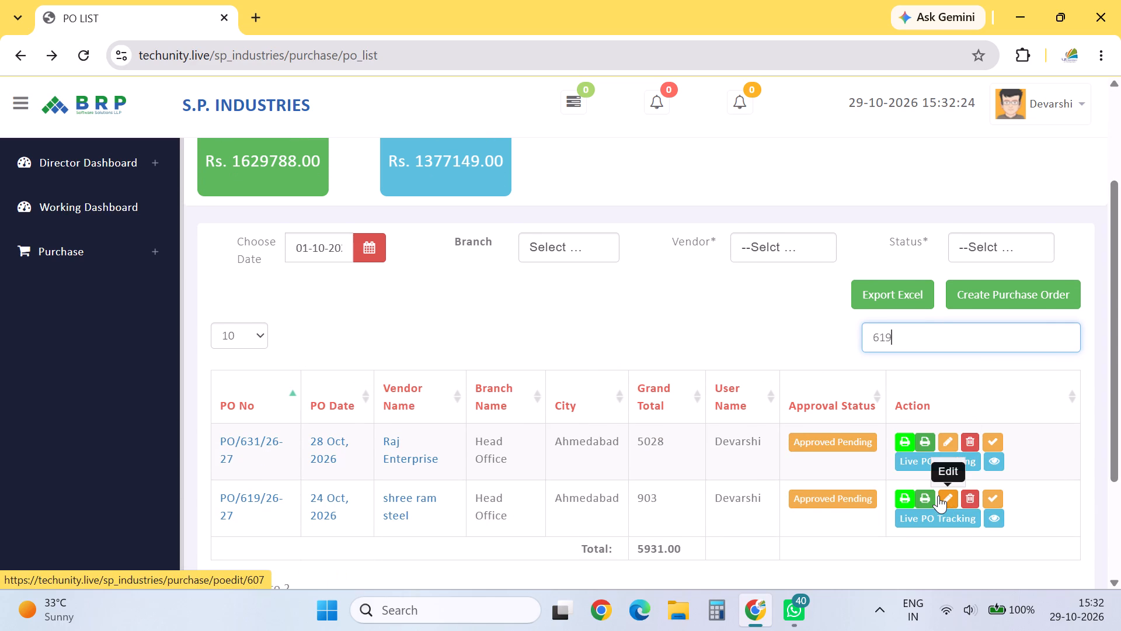
{"action": "left_click", "coordinate": [938, 495]}
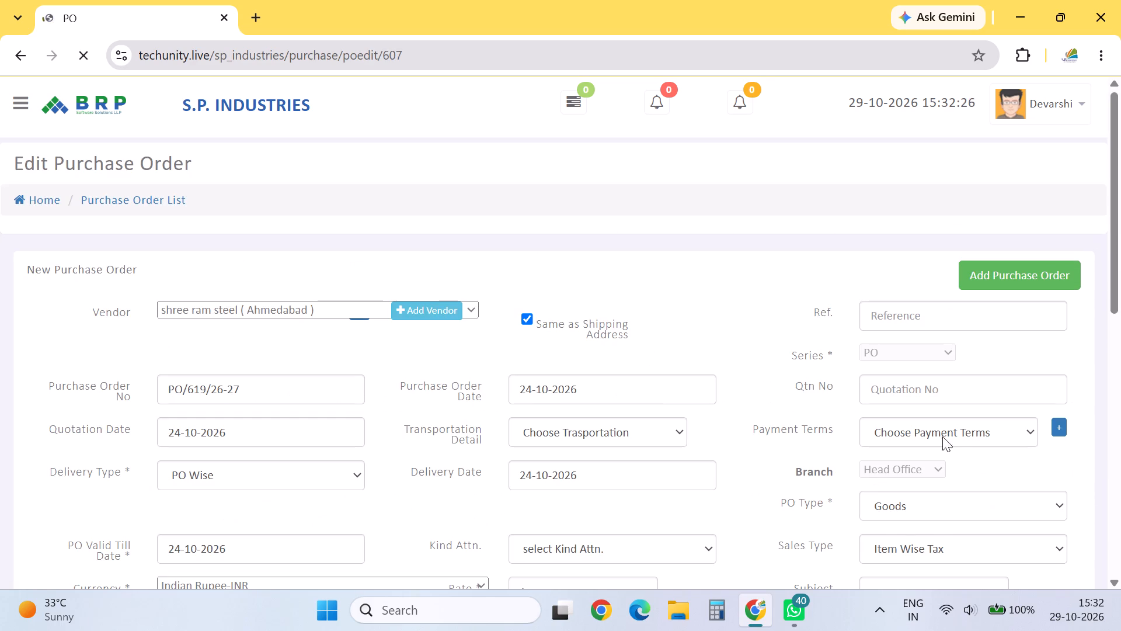
Update the quantity of the SS304 Sheet 8ft x 4ft x 1.2mm item to 30.100 KG.
{"action": "left_click_drag", "start_coordinate": [1120, 214], "coordinate": [1120, 314]}
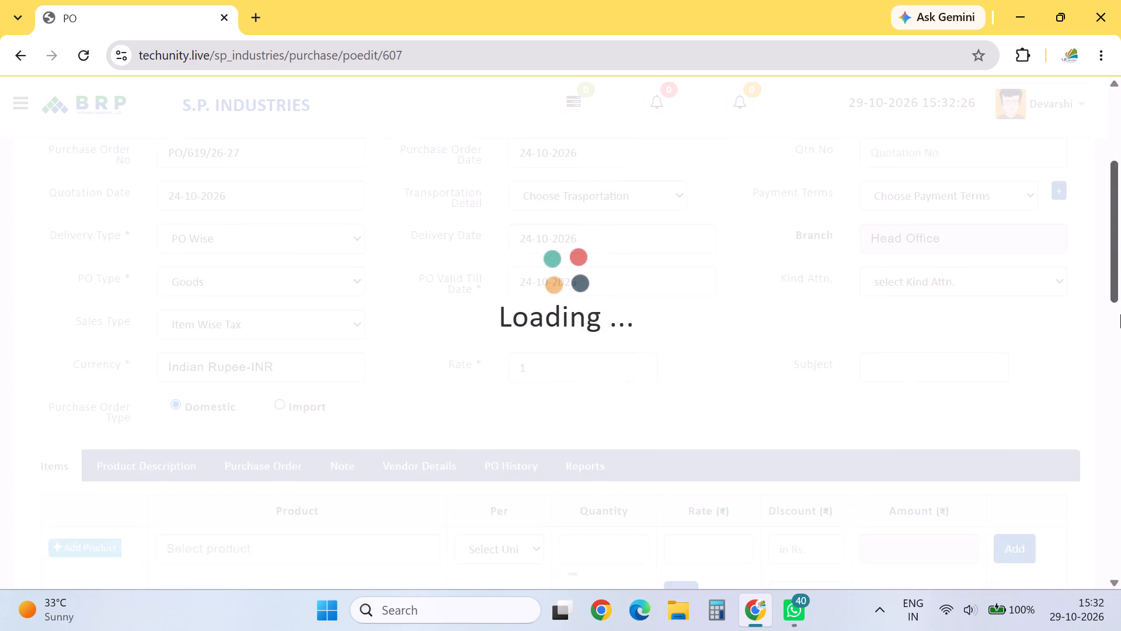
{"action": "left_click_drag", "start_coordinate": [1120, 314], "coordinate": [1120, 382]}
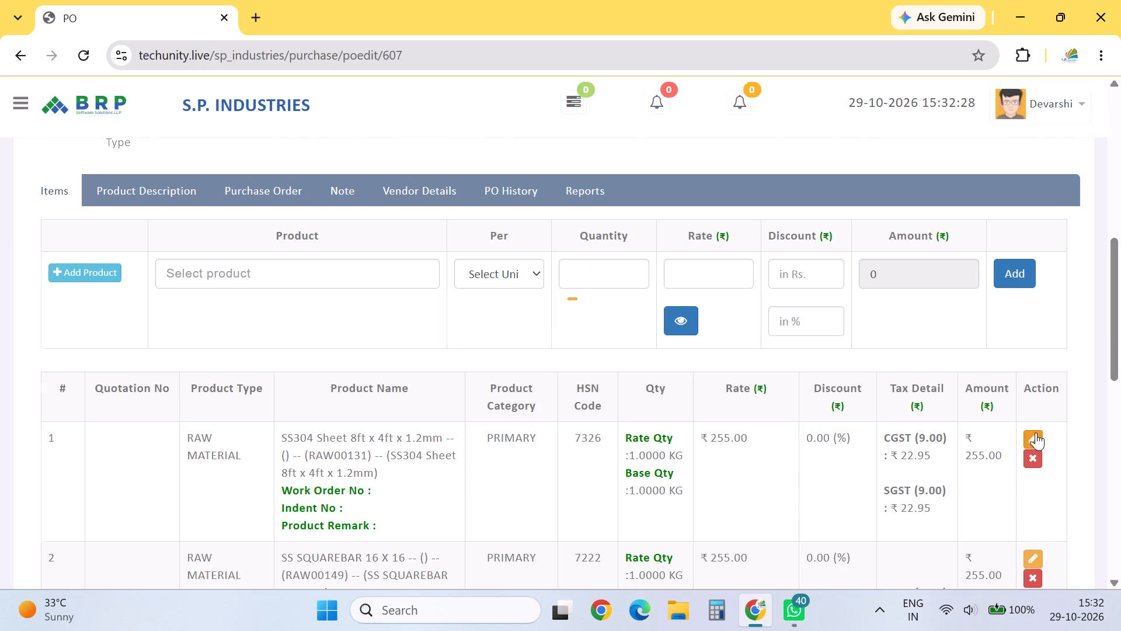
{"action": "left_click", "coordinate": [1032, 438]}
{"action": "left_click", "coordinate": [1033, 438]}
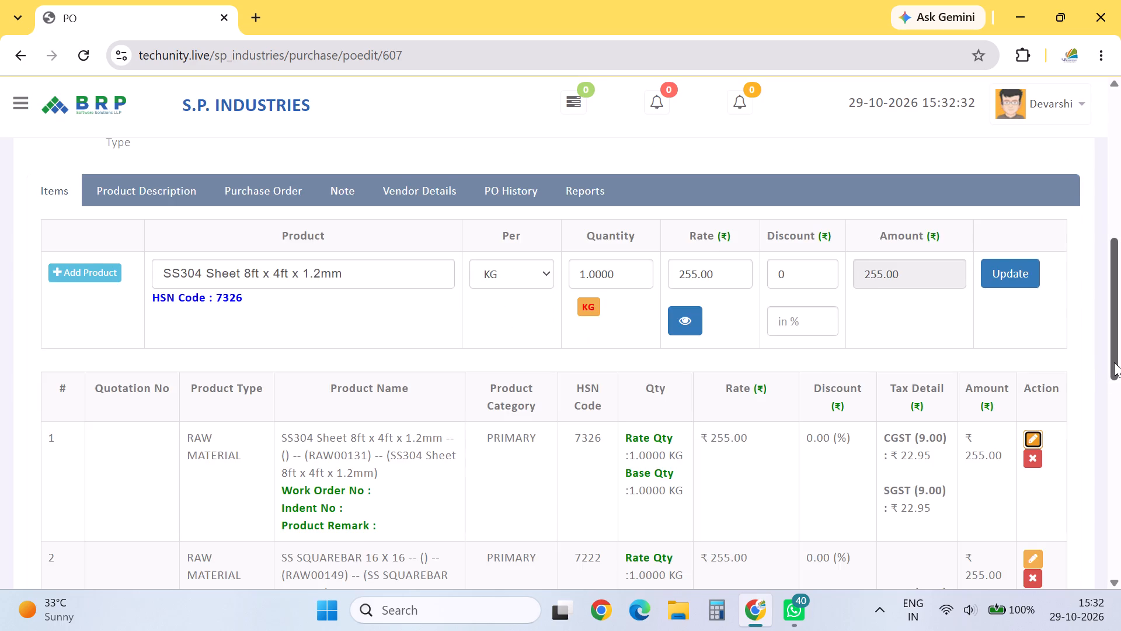
{"action": "left_click_drag", "start_coordinate": [1117, 360], "coordinate": [1119, 346]}
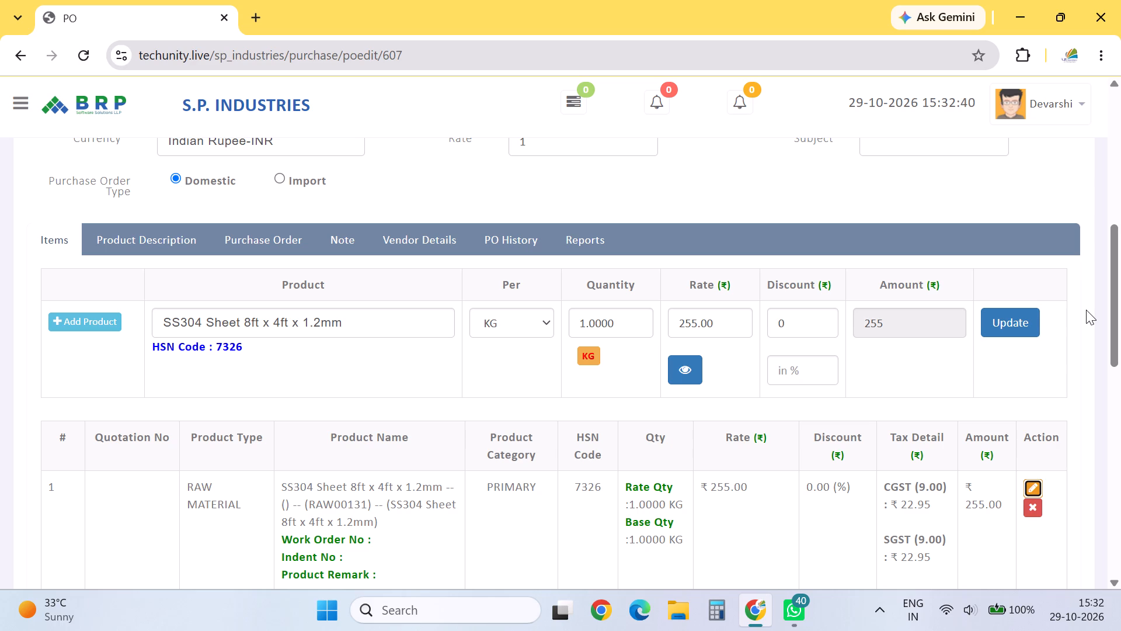
{"action": "left_click", "coordinate": [657, 327]}
{"action": "double_click", "coordinate": [640, 324]}
{"action": "type", "text": "30.100"}
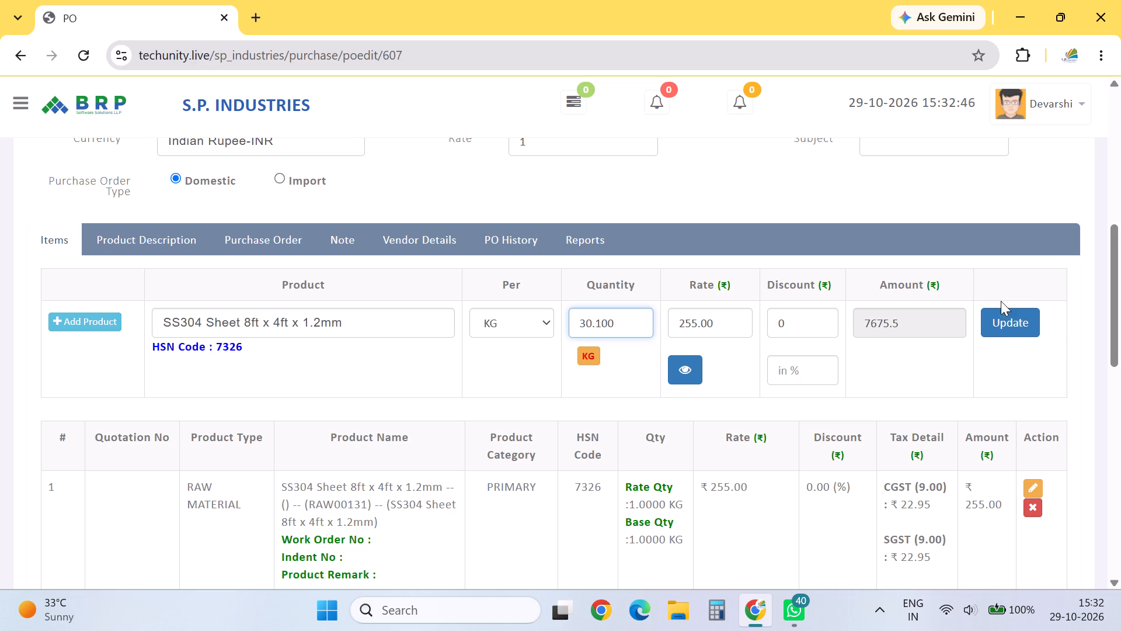
{"action": "left_click", "coordinate": [1034, 319]}
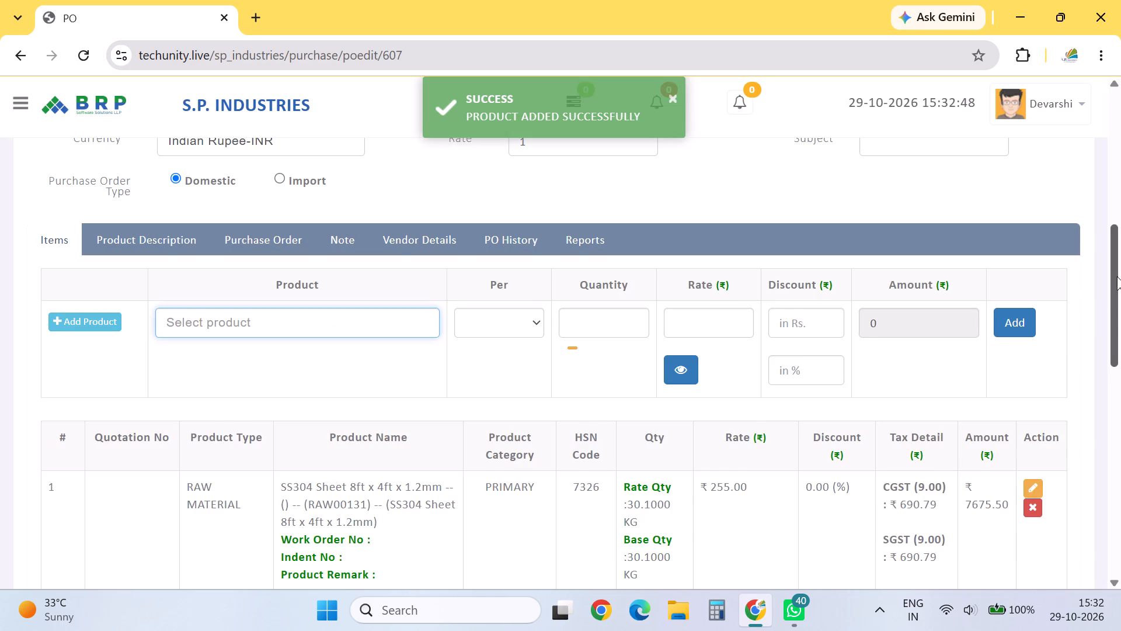
Update the quantity of the SS SQUAREBAR 16 X 16 item to 25.100 KG.
{"action": "left_click_drag", "start_coordinate": [1117, 276], "coordinate": [1109, 353]}
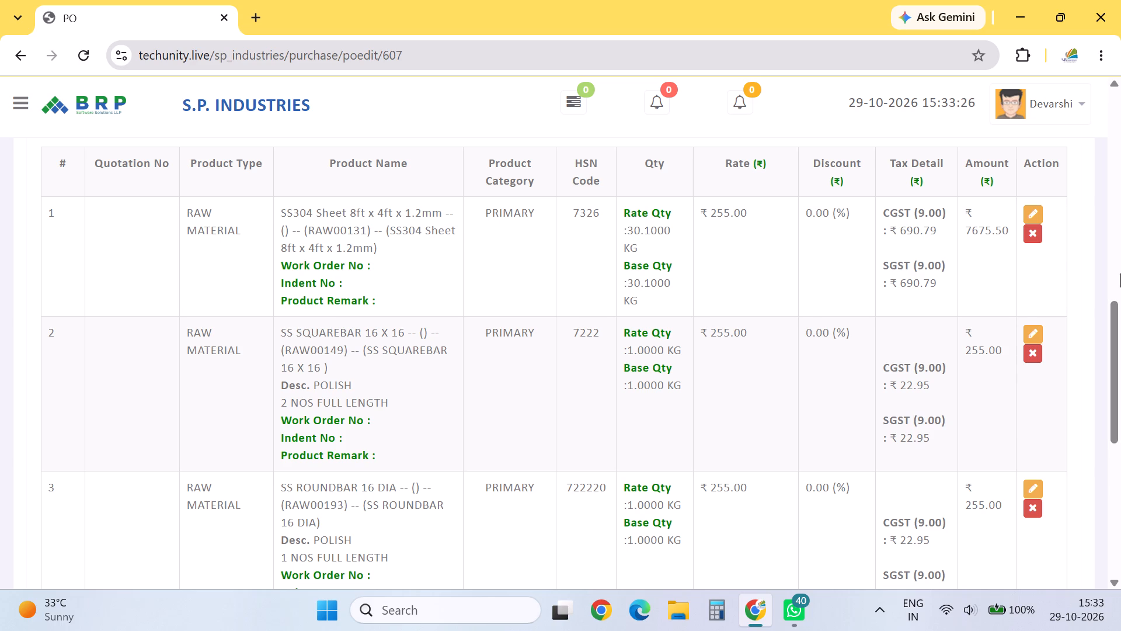
{"action": "left_click", "coordinate": [1039, 328]}
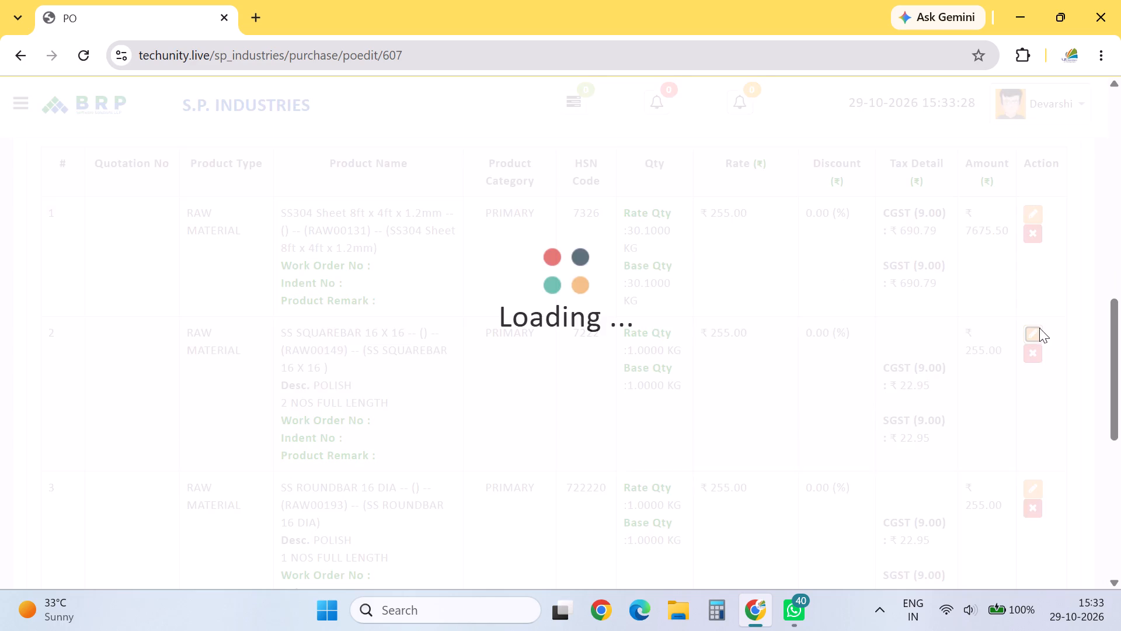
{"action": "left_click_drag", "start_coordinate": [1119, 399], "coordinate": [1120, 327]}
{"action": "double_click", "coordinate": [615, 308]}
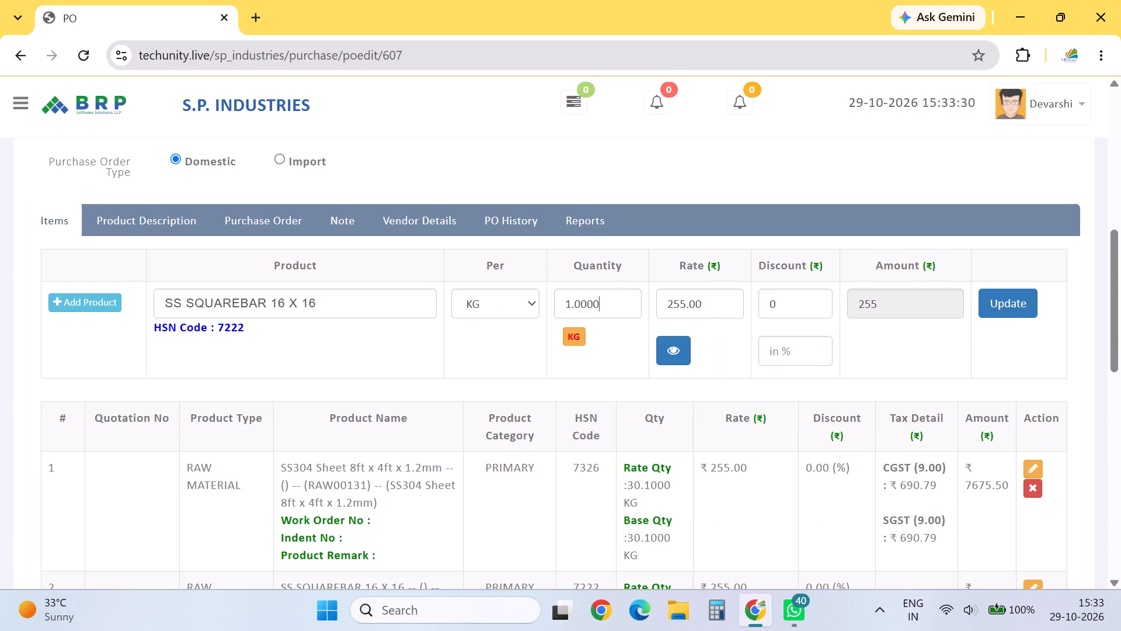
{"action": "type", "text": "25.100"}
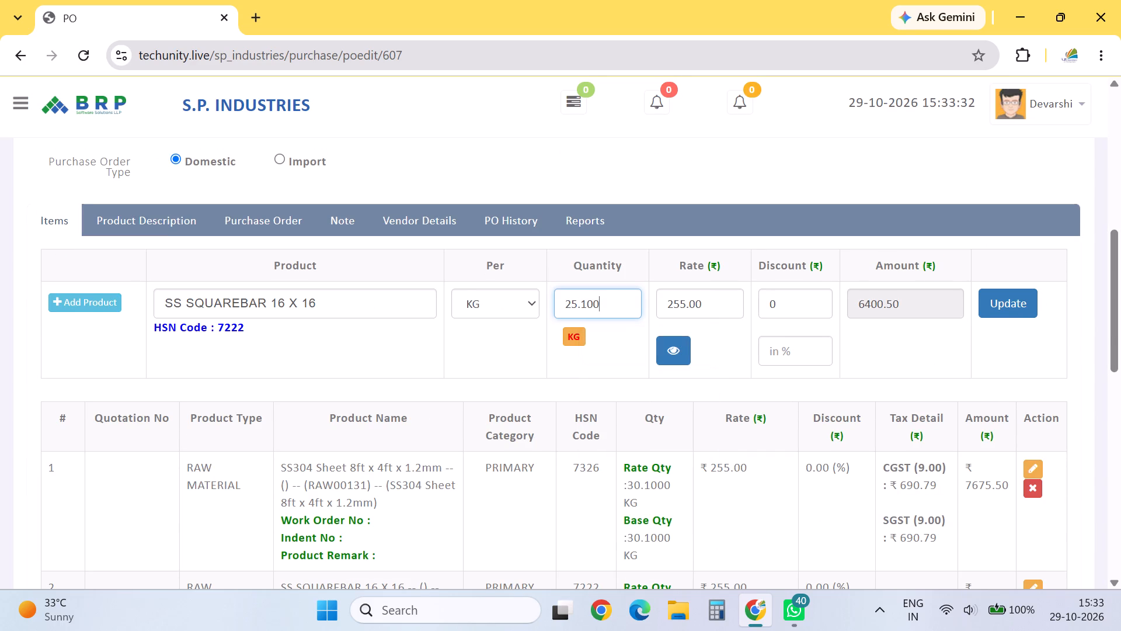
{"action": "left_click", "coordinate": [1018, 307]}
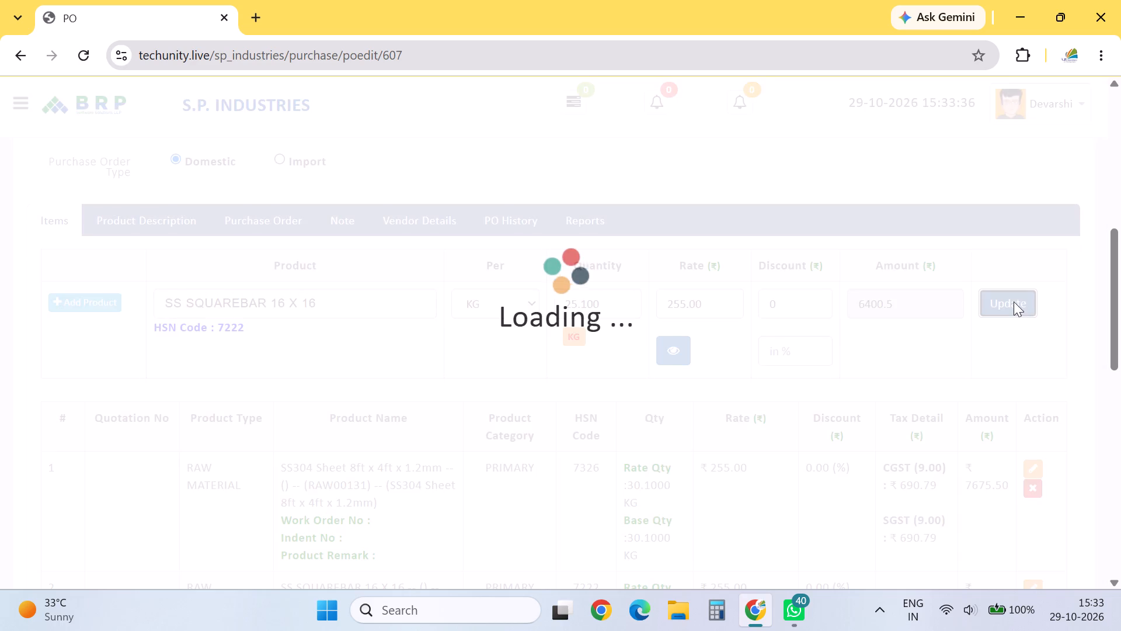
Update the quantity of the SS ROUNDBAR 16 DIA item to 9.400 KG.
{"action": "left_click_drag", "start_coordinate": [1120, 318], "coordinate": [1112, 424]}
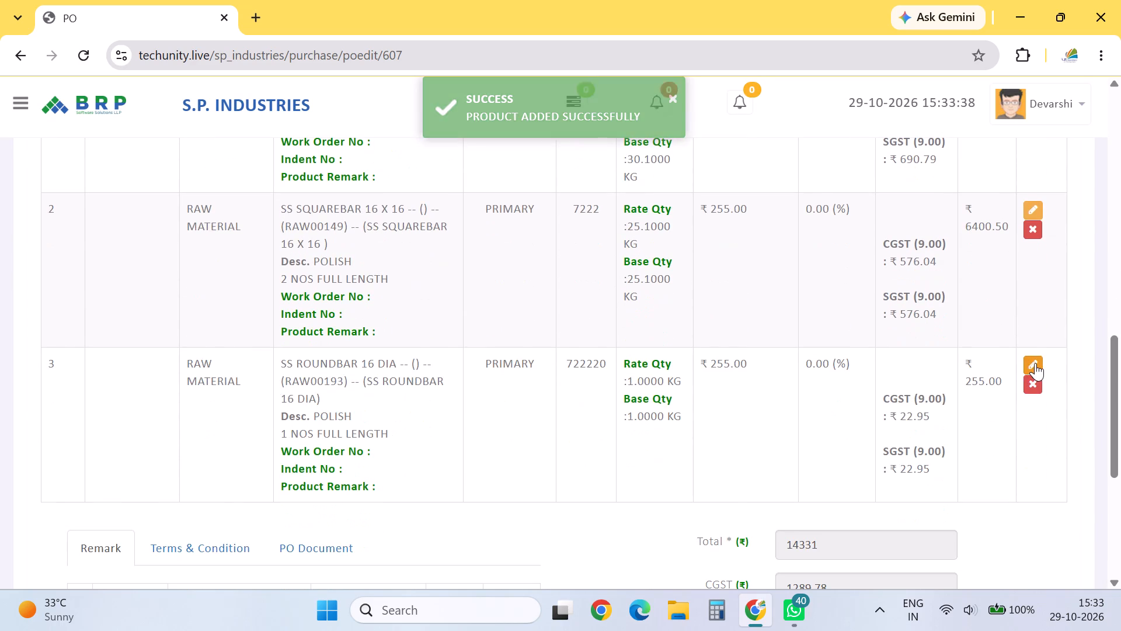
{"action": "left_click", "coordinate": [1038, 362]}
{"action": "left_click_drag", "start_coordinate": [1120, 408], "coordinate": [1120, 304]}
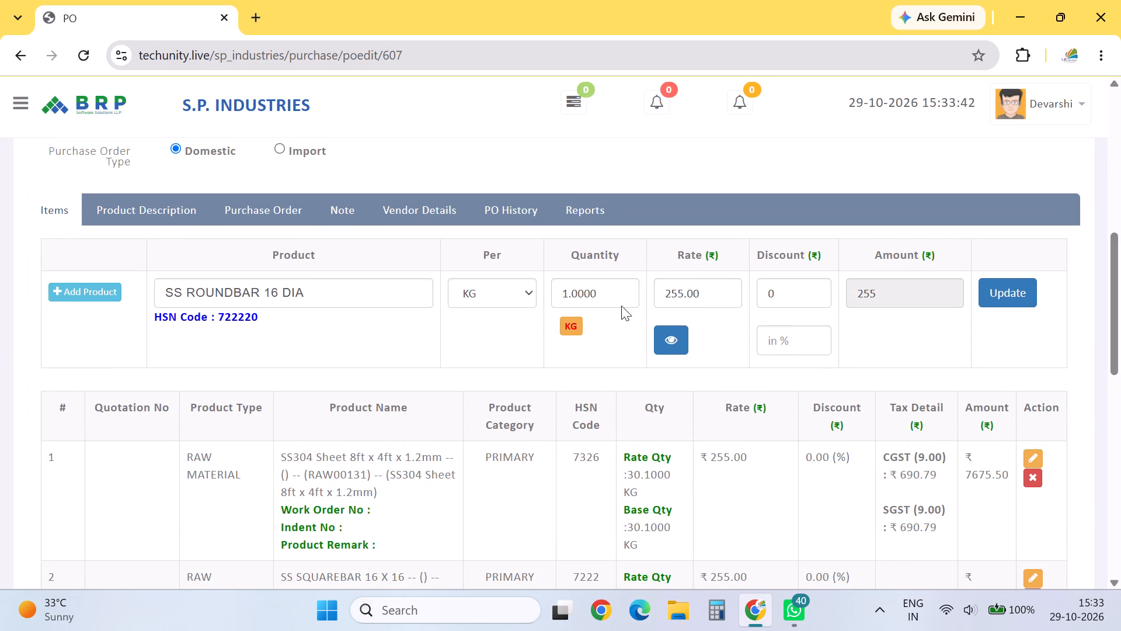
{"action": "double_click", "coordinate": [621, 303]}
{"action": "type", "text": "9.4"}
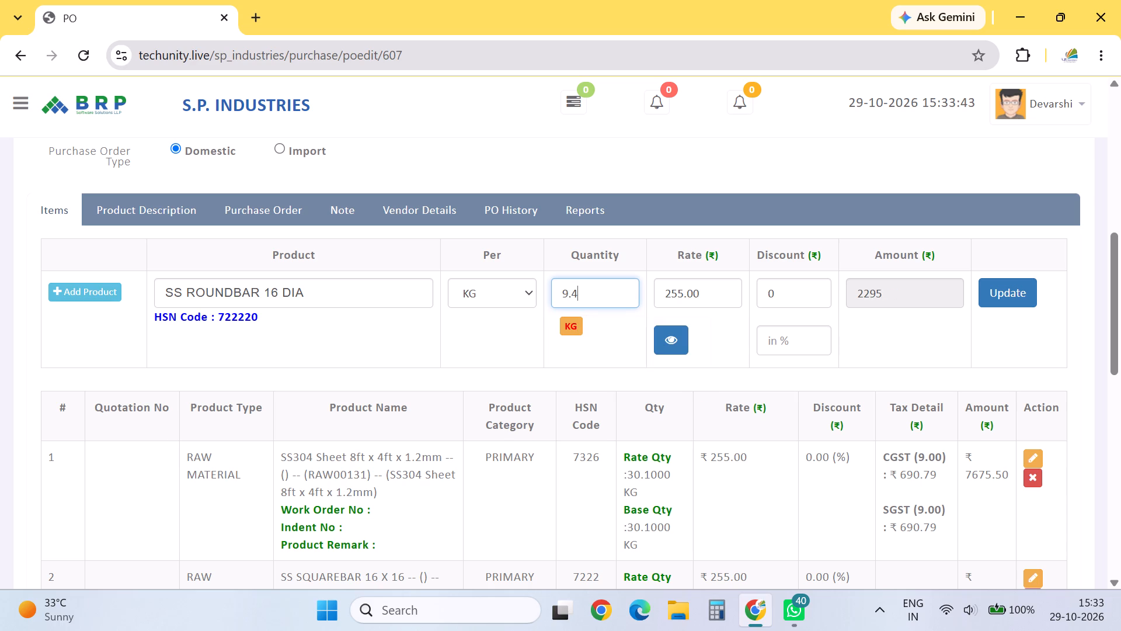
{"action": "key", "text": "0"}
{"action": "key", "text": "0"}
{"action": "left_click", "coordinate": [979, 306]}
{"action": "left_click", "coordinate": [977, 300]}
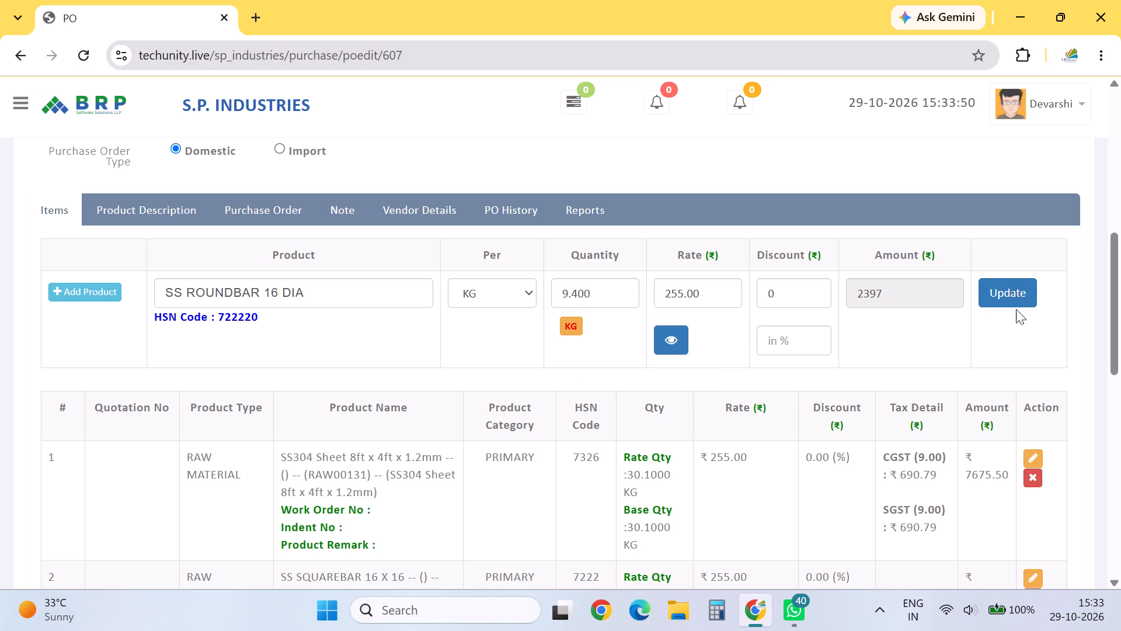
{"action": "left_click", "coordinate": [1016, 309]}
{"action": "left_click", "coordinate": [1020, 294]}
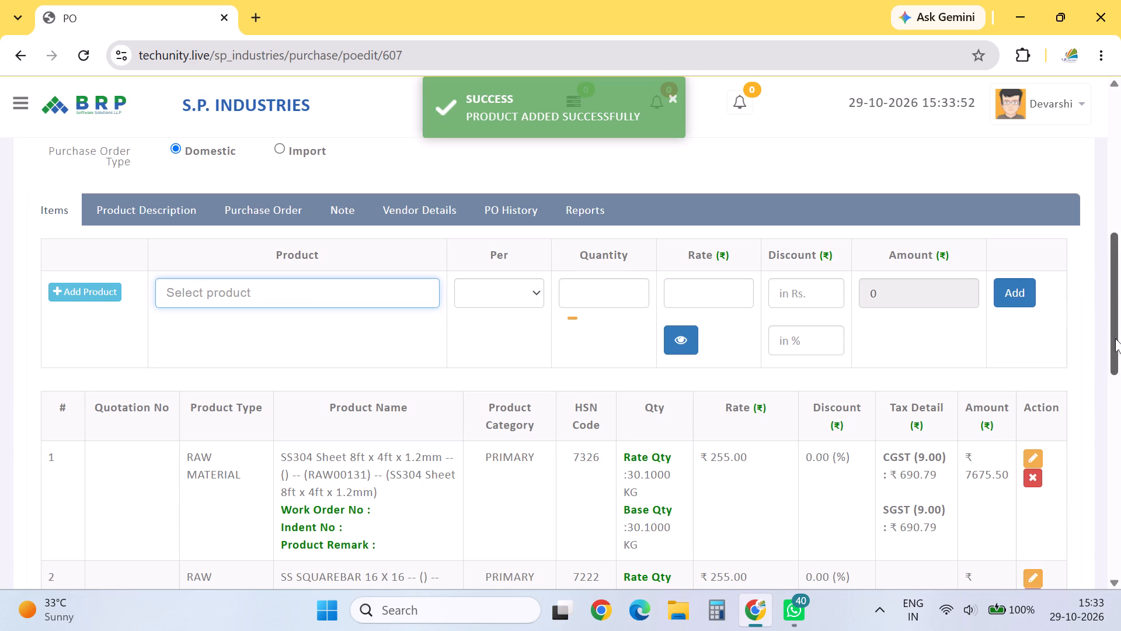
Add a Freight Charge IN bill sundry of 600 and submit the revised purchase order.
{"action": "left_click_drag", "start_coordinate": [1119, 332], "coordinate": [1120, 535]}
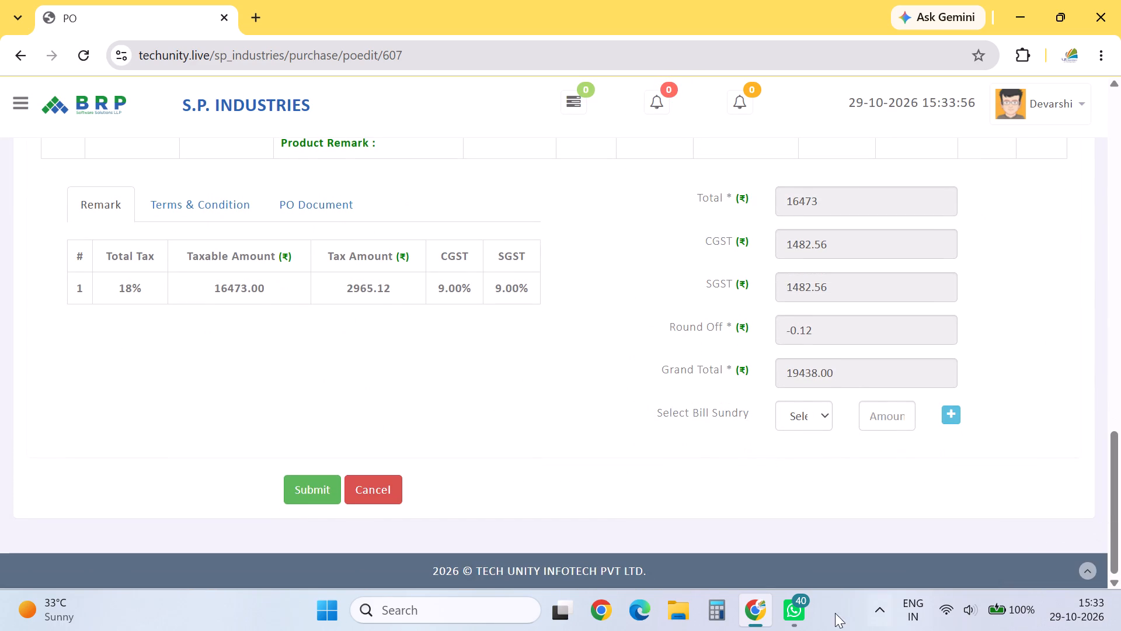
{"action": "left_click", "coordinate": [834, 415]}
{"action": "left_click", "coordinate": [821, 422]}
{"action": "left_click_drag", "start_coordinate": [826, 466], "coordinate": [823, 491]}
{"action": "left_click", "coordinate": [823, 491]}
{"action": "left_click", "coordinate": [890, 418]}
{"action": "type", "text": "60"}
{"action": "key", "text": "0"}
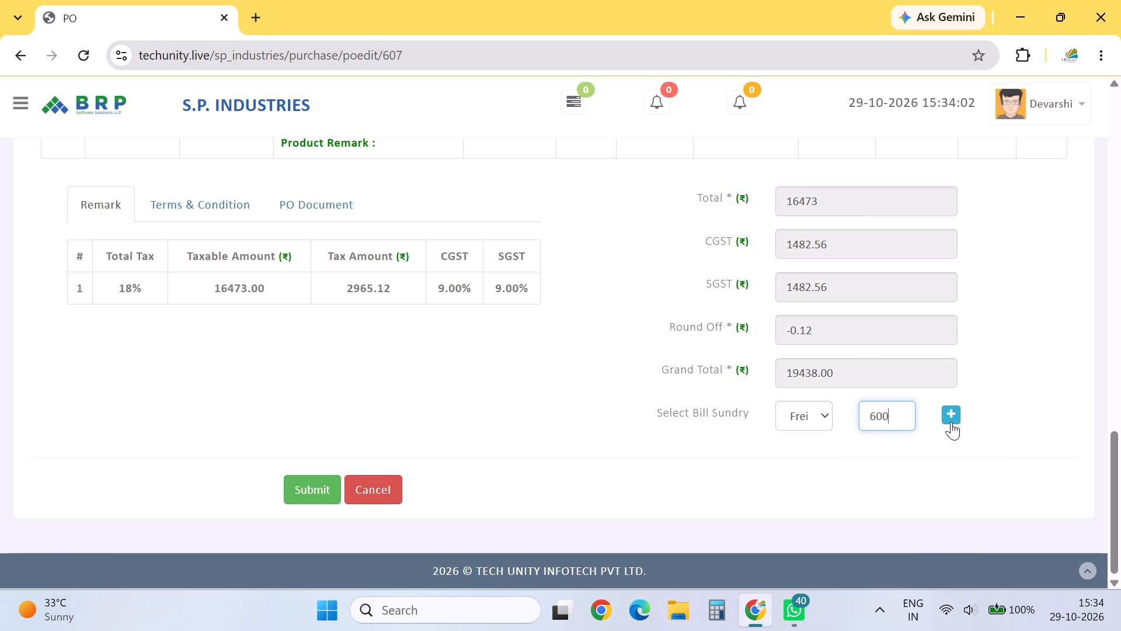
{"action": "left_click", "coordinate": [951, 419]}
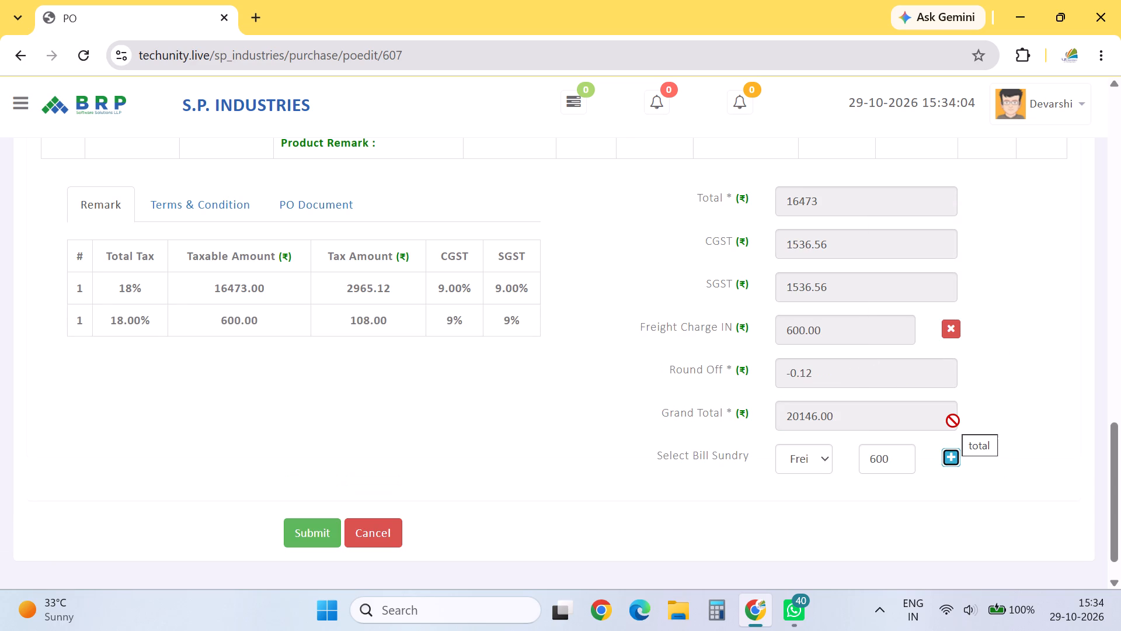
{"action": "left_click", "coordinate": [322, 546]}
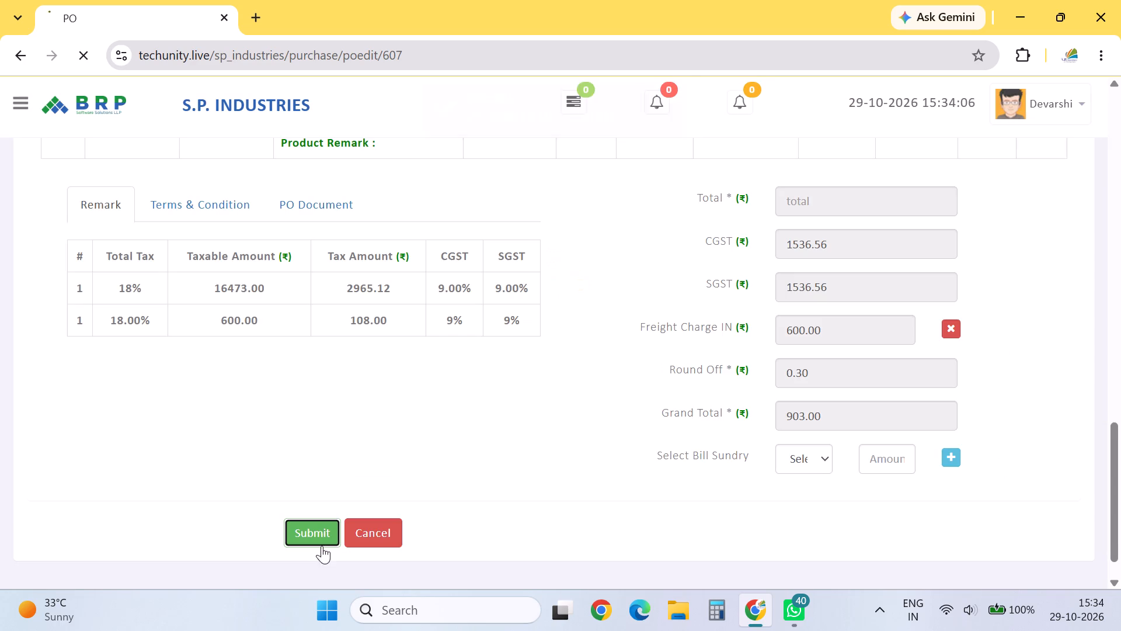
Search the purchase order list for 619 and record an Approve status for PO/619/26-27.
{"action": "left_click_drag", "start_coordinate": [1120, 239], "coordinate": [1120, 282]}
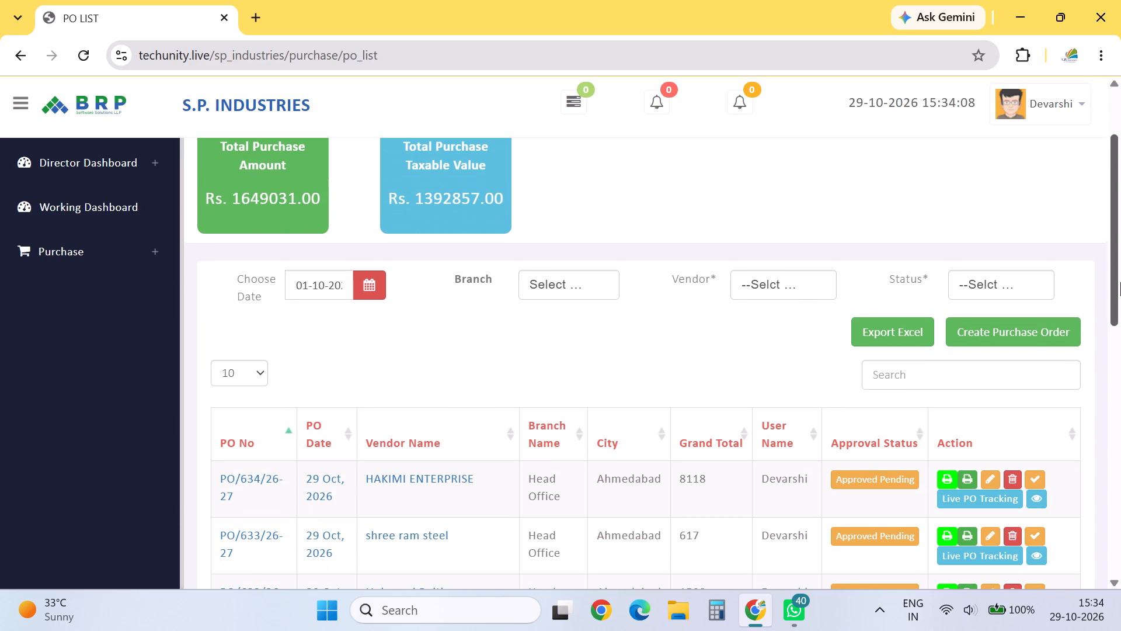
{"action": "left_click_drag", "start_coordinate": [1120, 282], "coordinate": [1120, 298]}
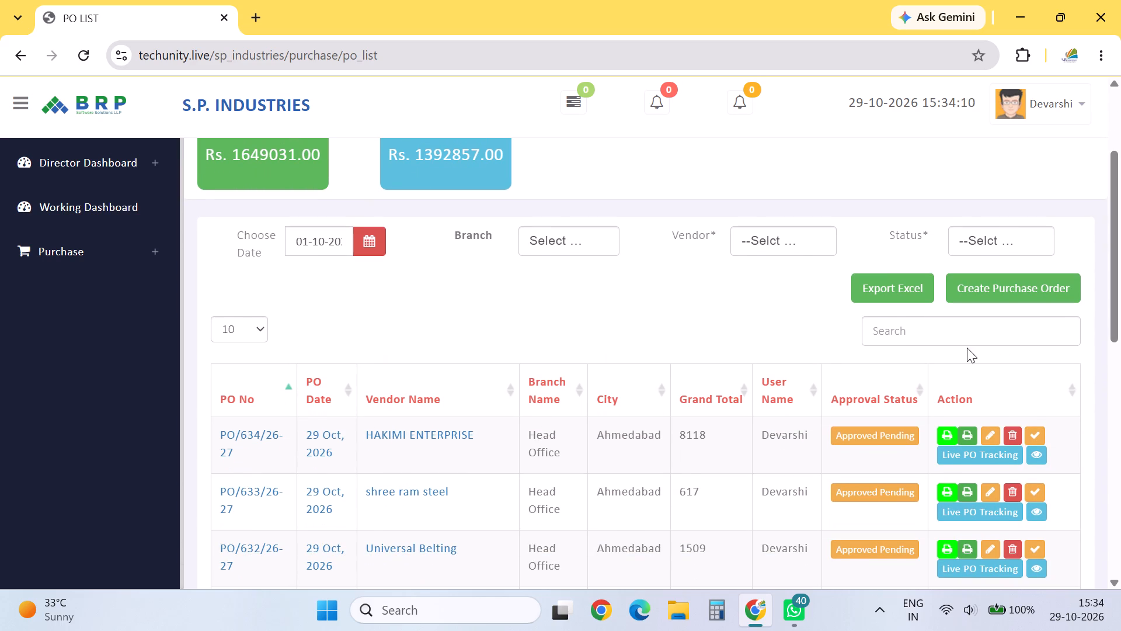
{"action": "left_click", "coordinate": [954, 333]}
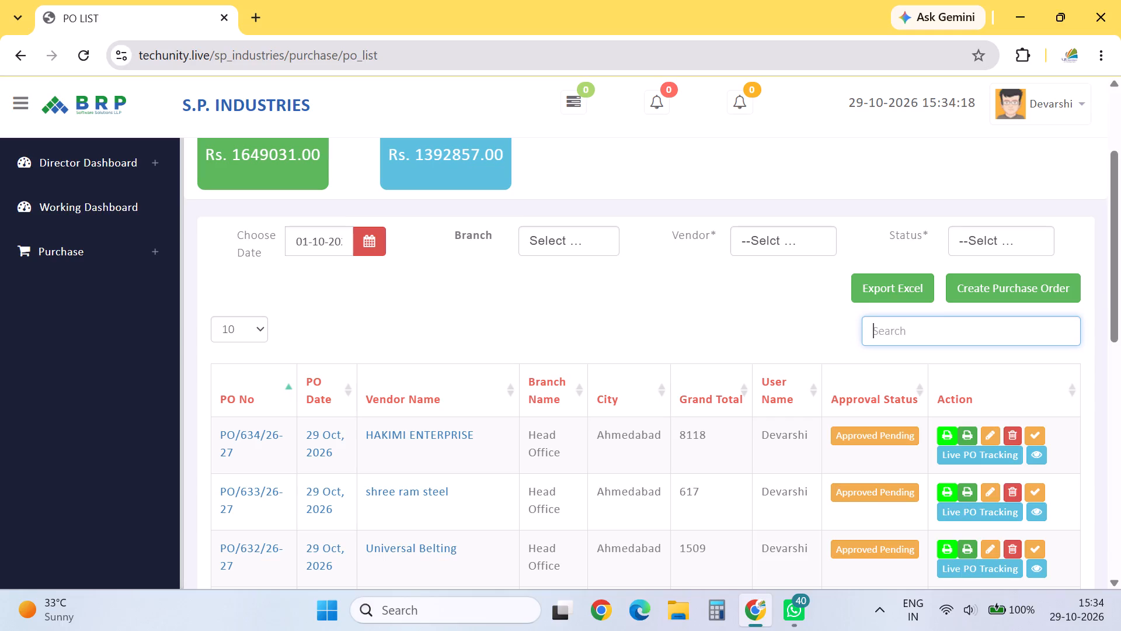
{"action": "type", "text": "619"}
{"action": "key", "text": "Return"}
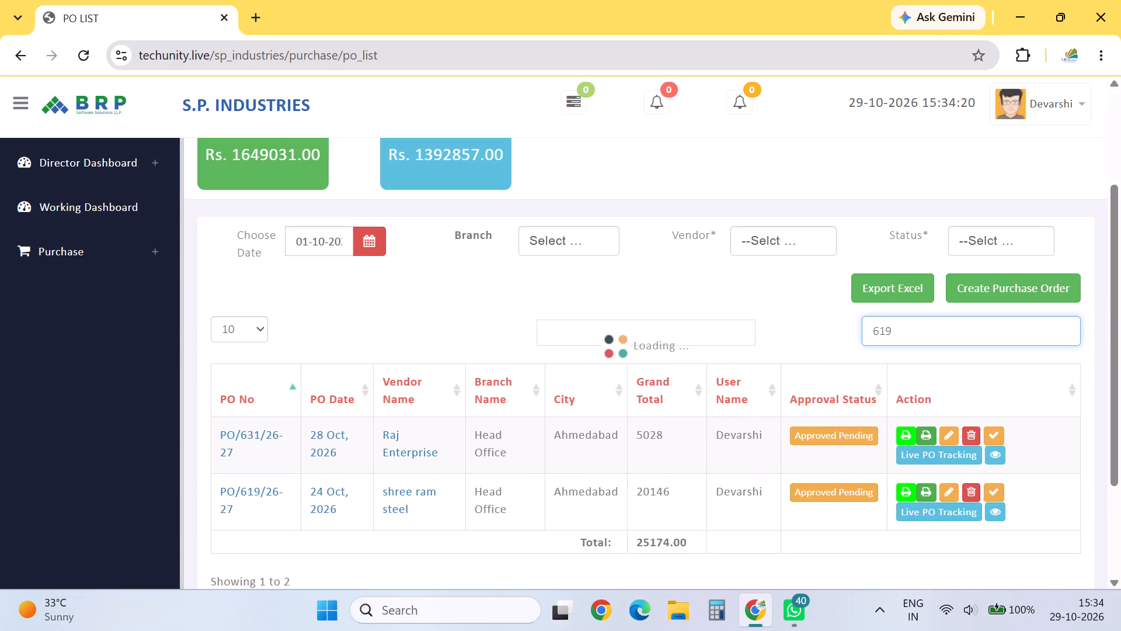
{"action": "left_click", "coordinate": [1003, 486]}
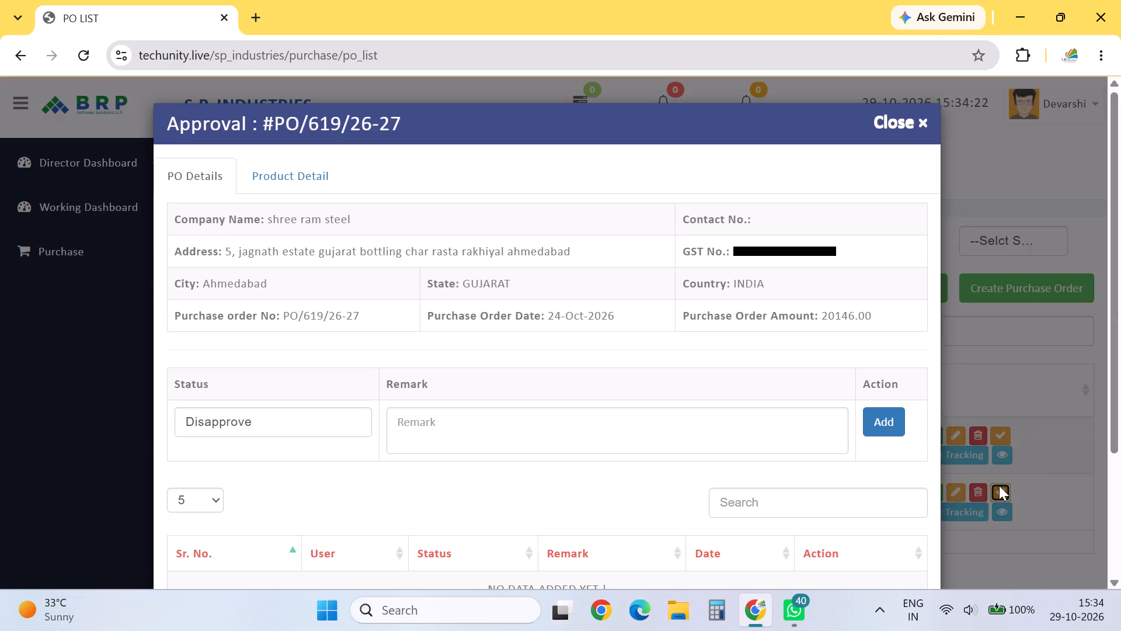
{"action": "left_click", "coordinate": [280, 424]}
{"action": "left_click", "coordinate": [241, 512]}
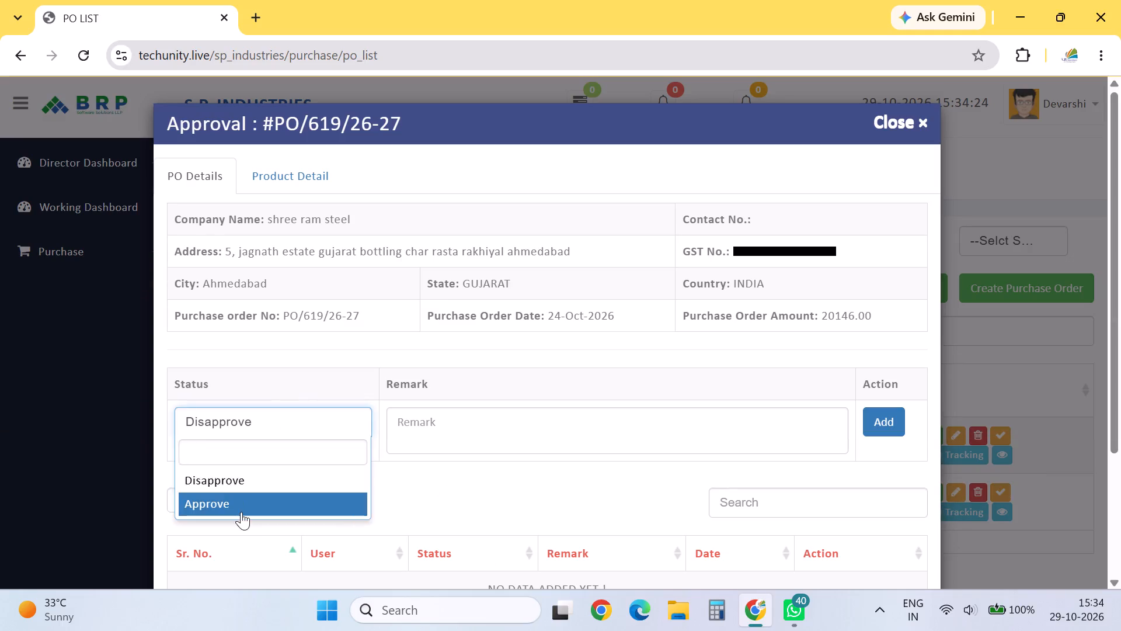
{"action": "left_click", "coordinate": [895, 435]}
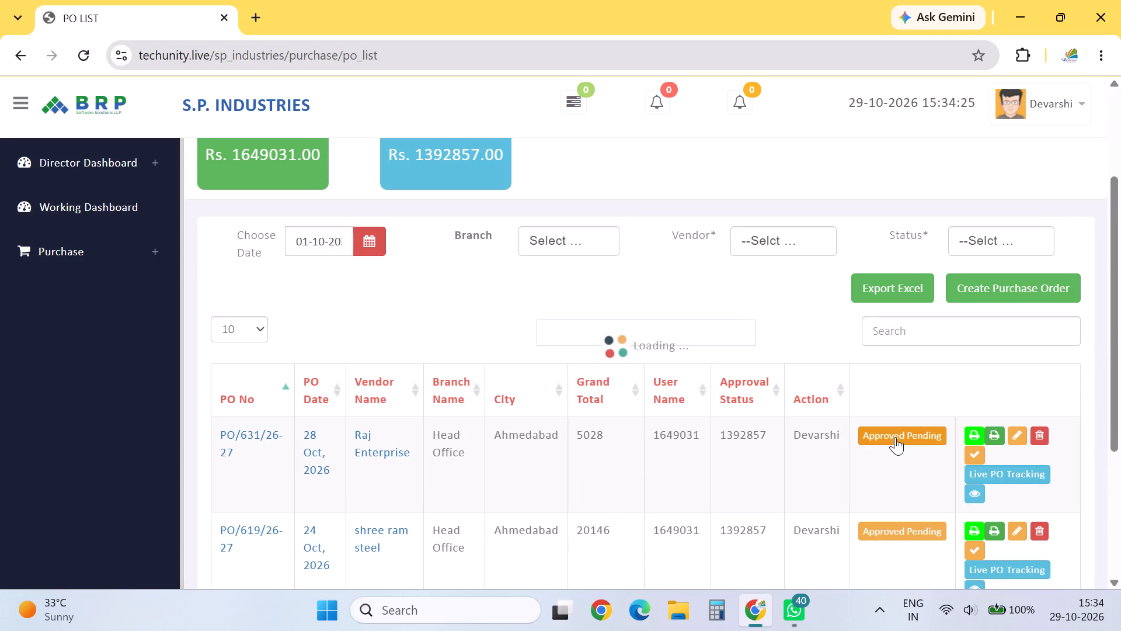
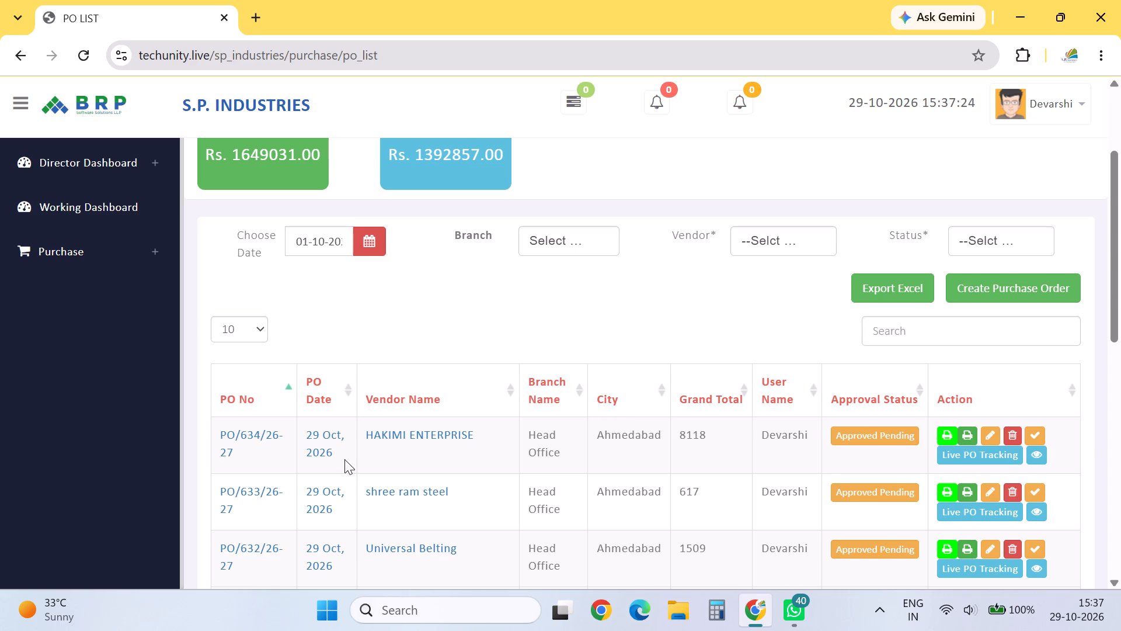
Create a GRN against Purchase Order dated 26-10-2026 with invoice number G-1867, challan number 1867 and dispatch by ROAD.
{"action": "left_click", "coordinate": [53, 269]}
{"action": "left_click", "coordinate": [93, 416]}
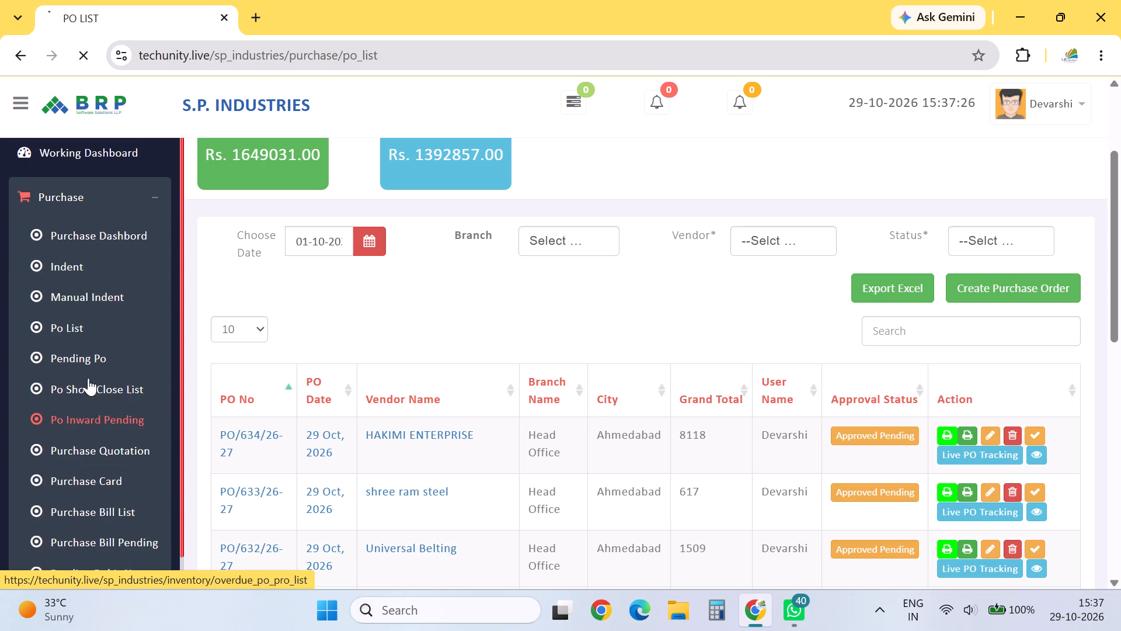
{"action": "left_click", "coordinate": [1012, 312]}
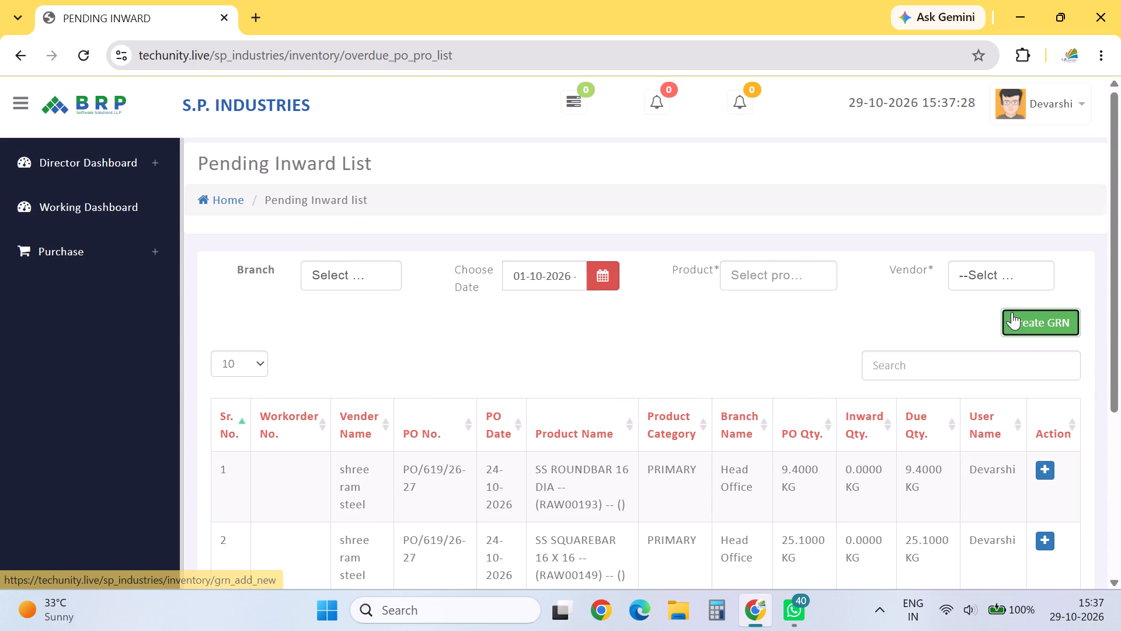
{"action": "left_click", "coordinate": [622, 320]}
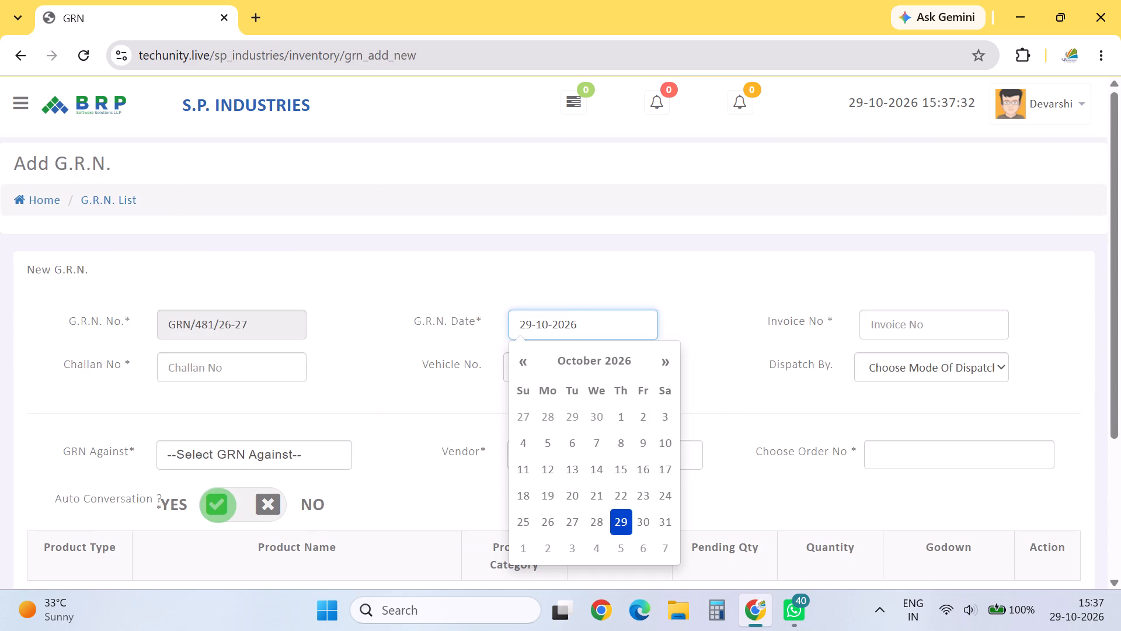
{"action": "left_click", "coordinate": [547, 525]}
{"action": "left_click", "coordinate": [873, 325]}
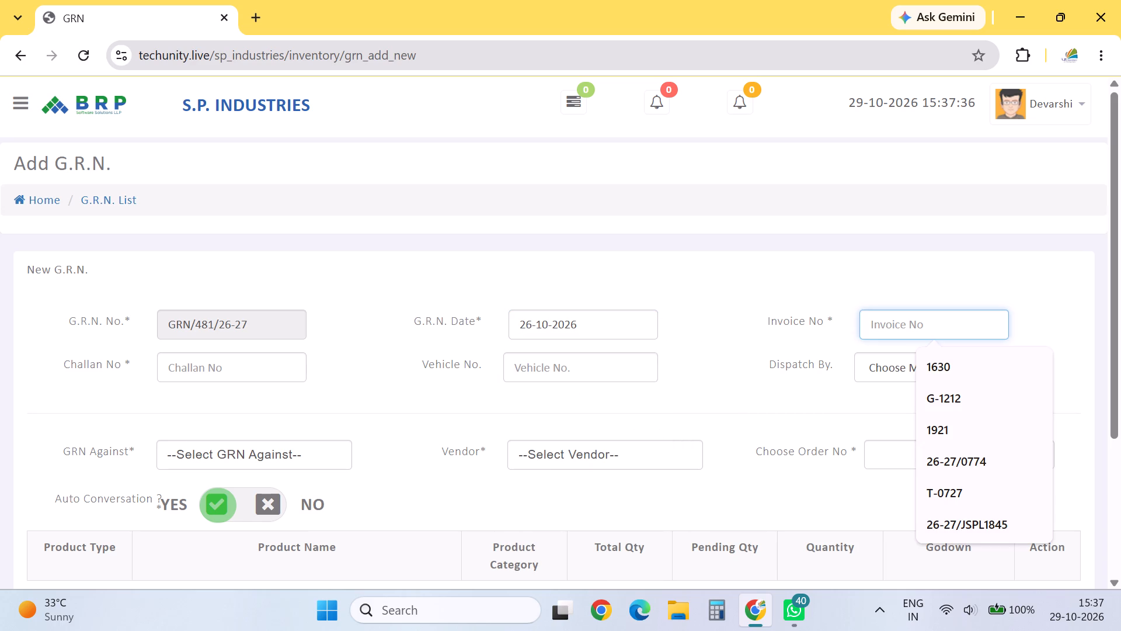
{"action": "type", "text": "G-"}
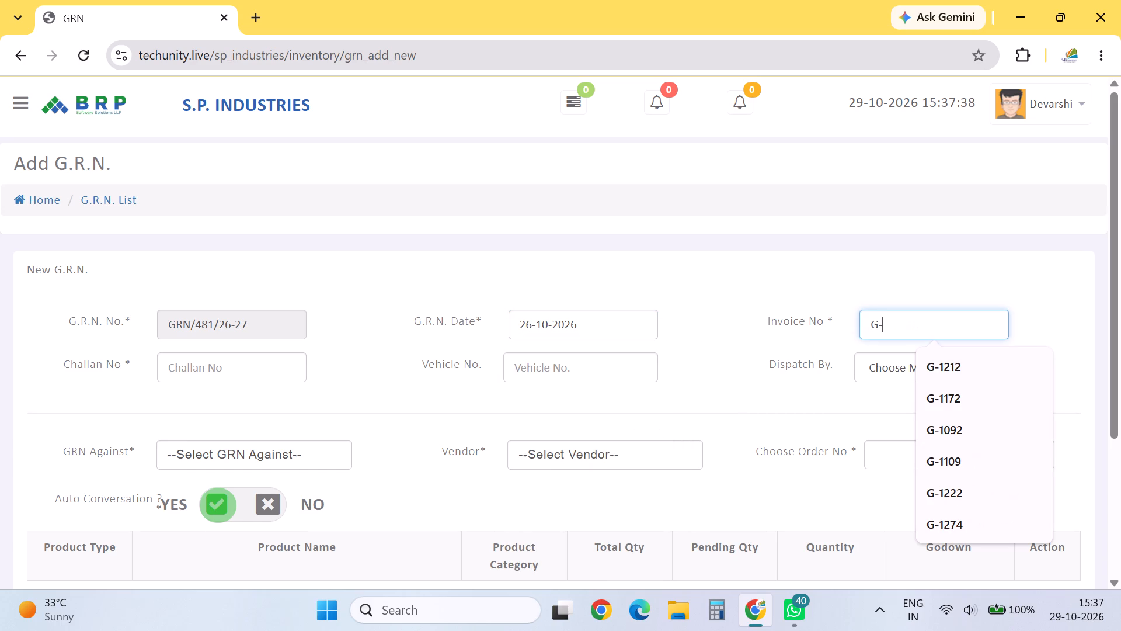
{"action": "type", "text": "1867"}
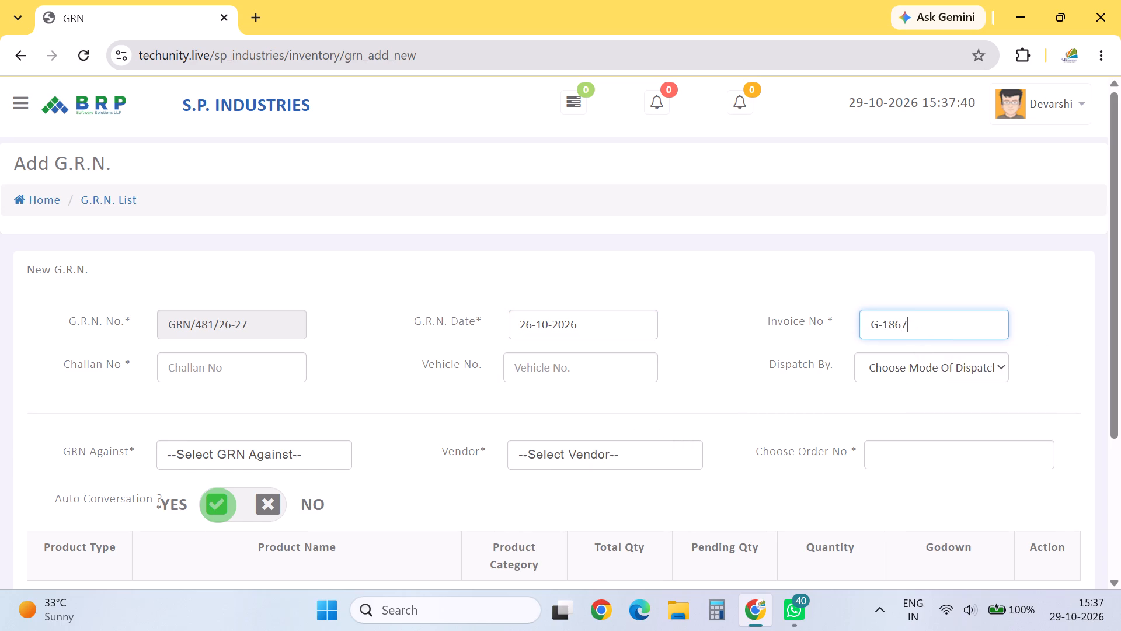
{"action": "left_click", "coordinate": [913, 358]}
{"action": "left_click", "coordinate": [894, 411]}
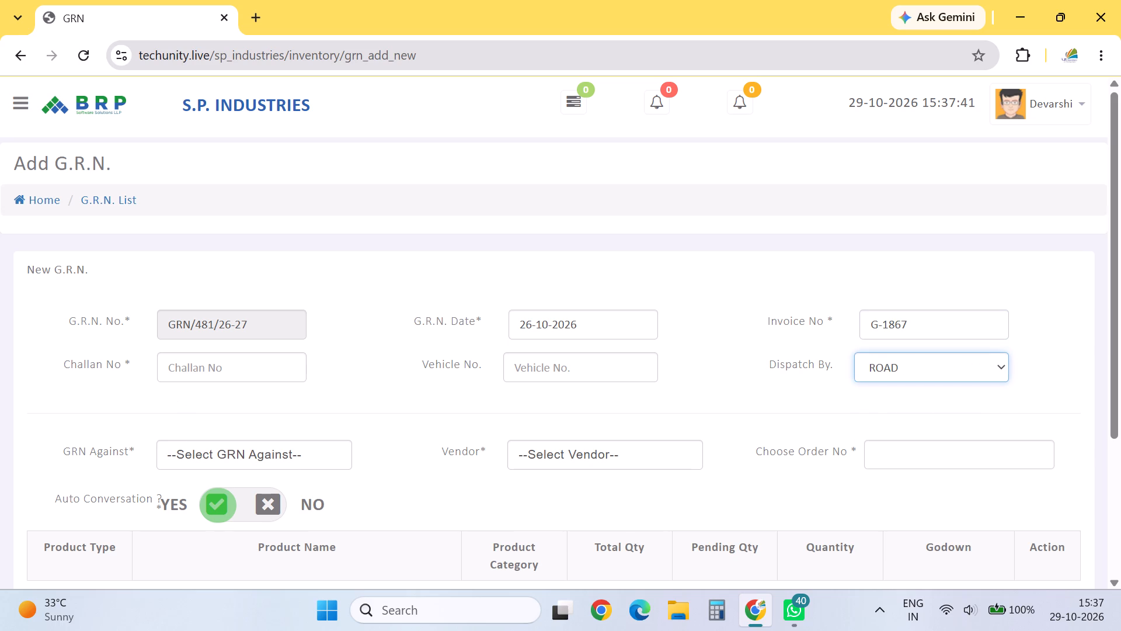
{"action": "left_click", "coordinate": [175, 361]}
{"action": "type", "text": "1867"}
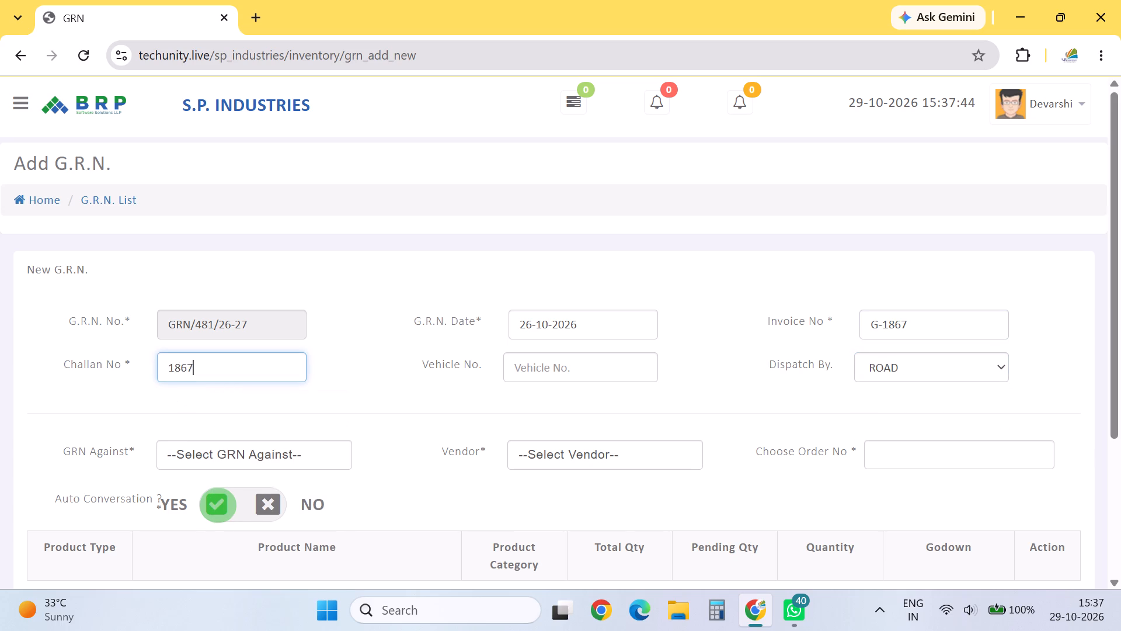
{"action": "left_click", "coordinate": [176, 456]}
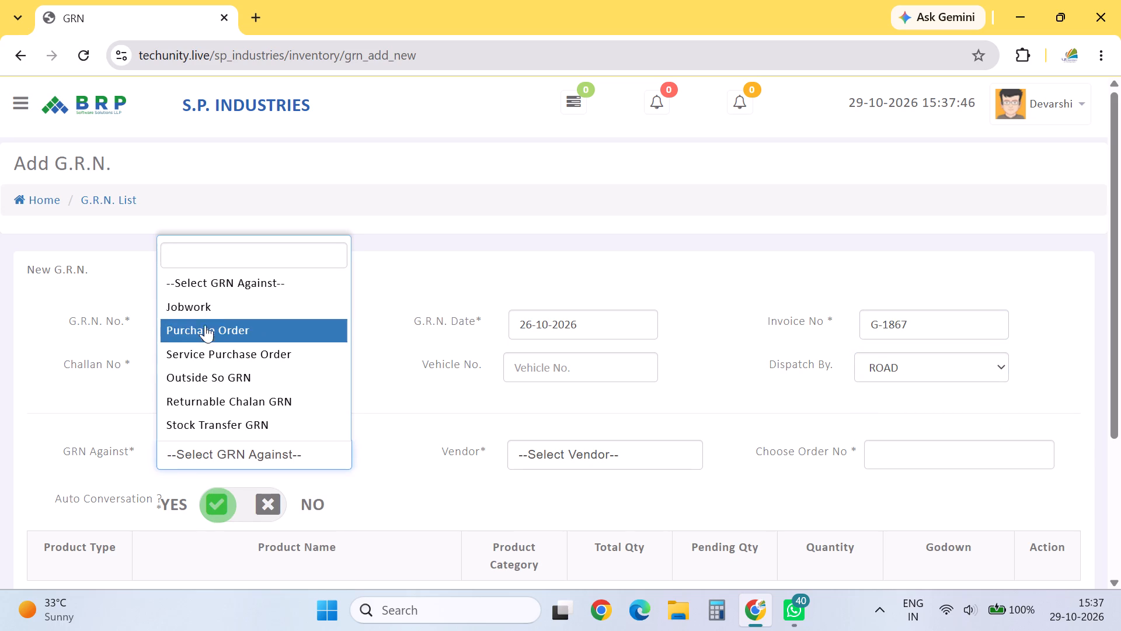
{"action": "left_click", "coordinate": [207, 334]}
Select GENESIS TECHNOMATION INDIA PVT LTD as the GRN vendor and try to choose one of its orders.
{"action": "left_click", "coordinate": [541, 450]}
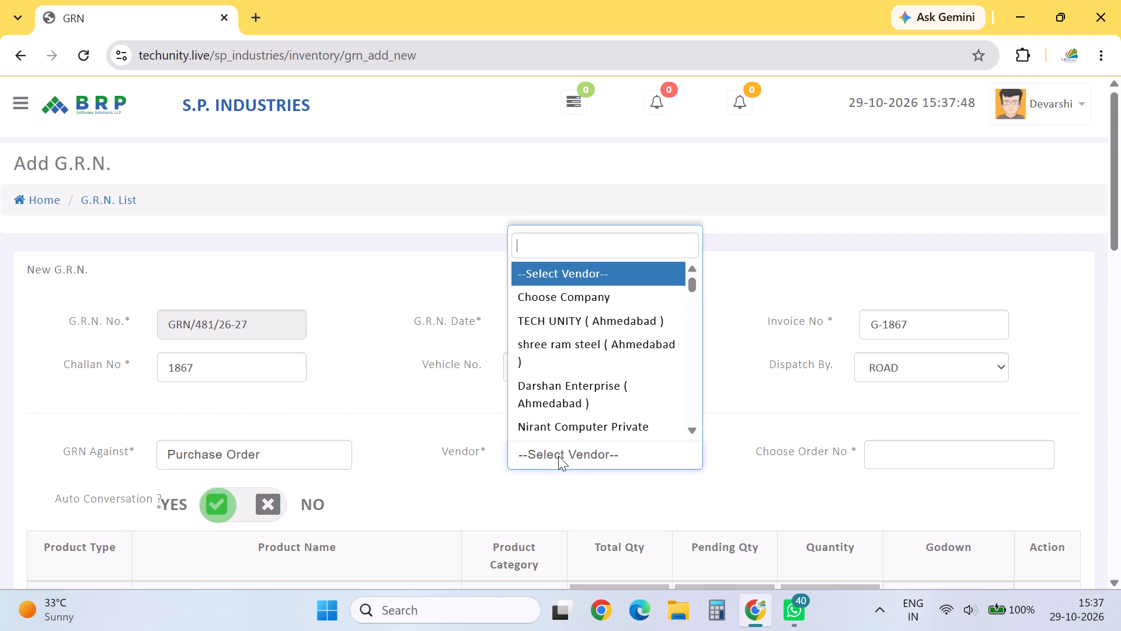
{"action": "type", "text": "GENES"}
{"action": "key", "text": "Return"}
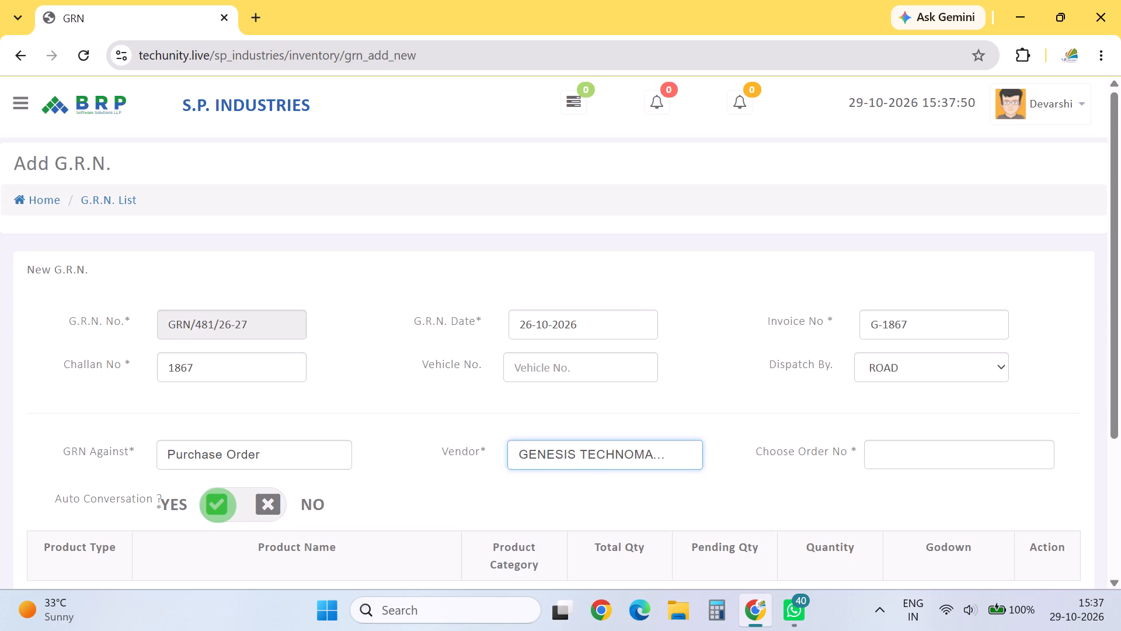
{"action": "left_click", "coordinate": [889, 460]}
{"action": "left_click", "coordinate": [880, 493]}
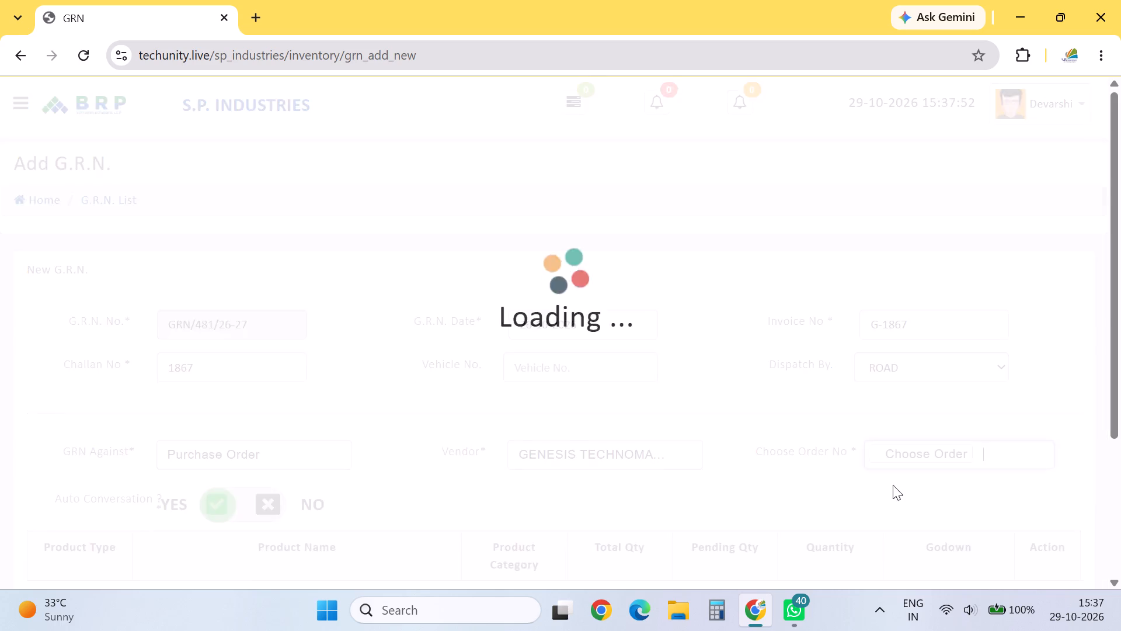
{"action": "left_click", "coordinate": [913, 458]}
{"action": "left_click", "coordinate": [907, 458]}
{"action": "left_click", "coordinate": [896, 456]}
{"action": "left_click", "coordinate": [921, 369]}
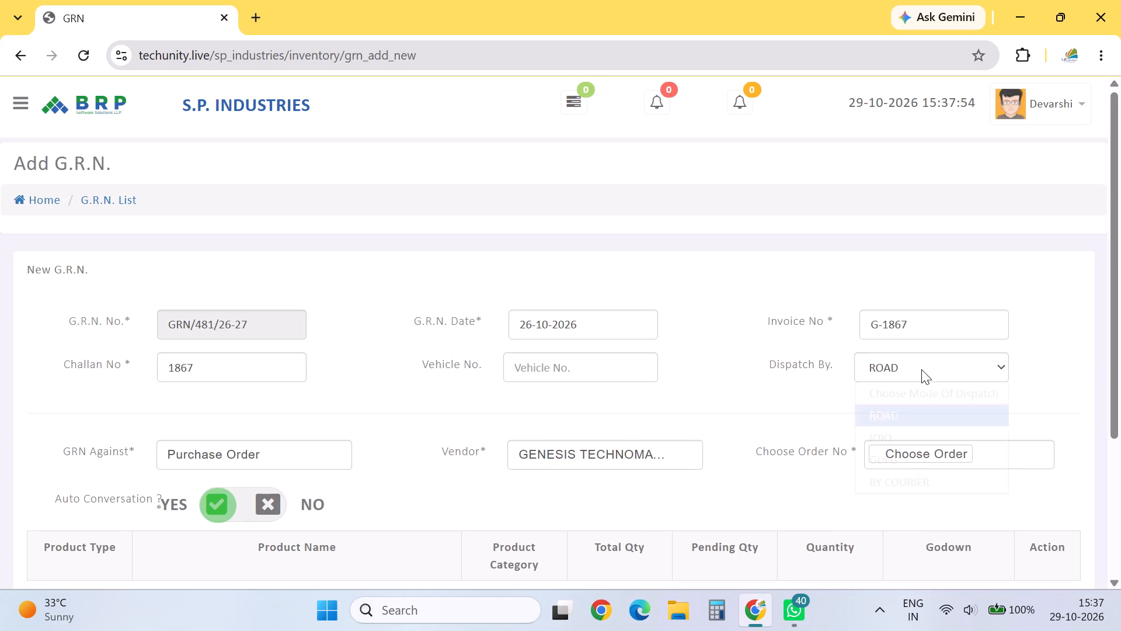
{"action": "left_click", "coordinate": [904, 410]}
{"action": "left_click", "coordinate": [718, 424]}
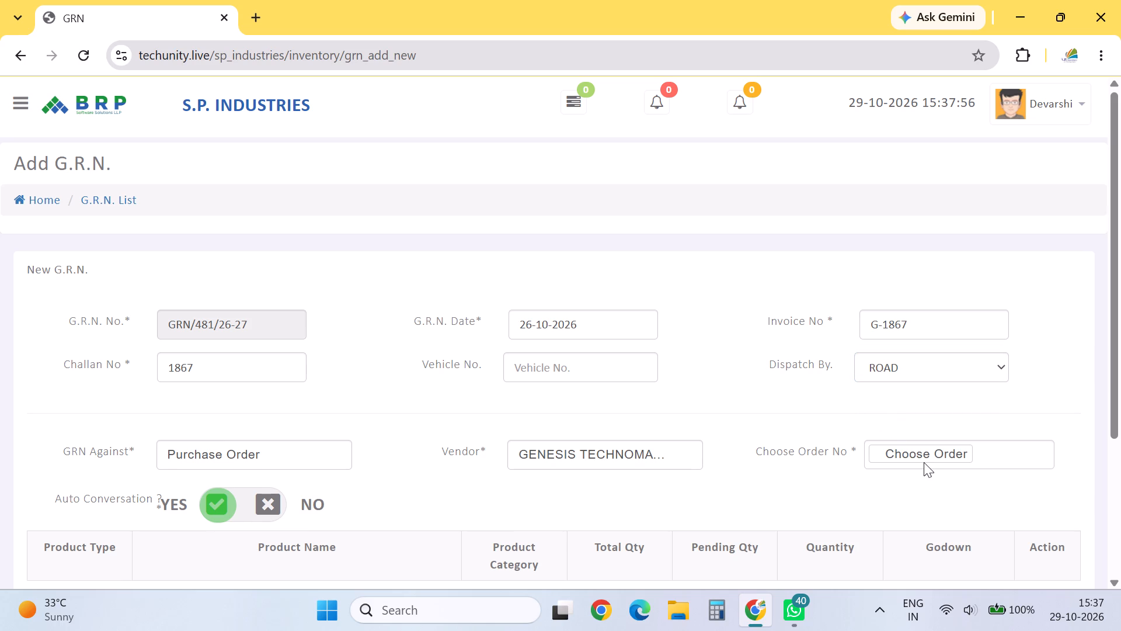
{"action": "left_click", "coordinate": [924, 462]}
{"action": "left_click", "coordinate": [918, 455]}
Set the GRN vendor to shree ram steel and choose order PO/619/26-27.
{"action": "left_click", "coordinate": [675, 452]}
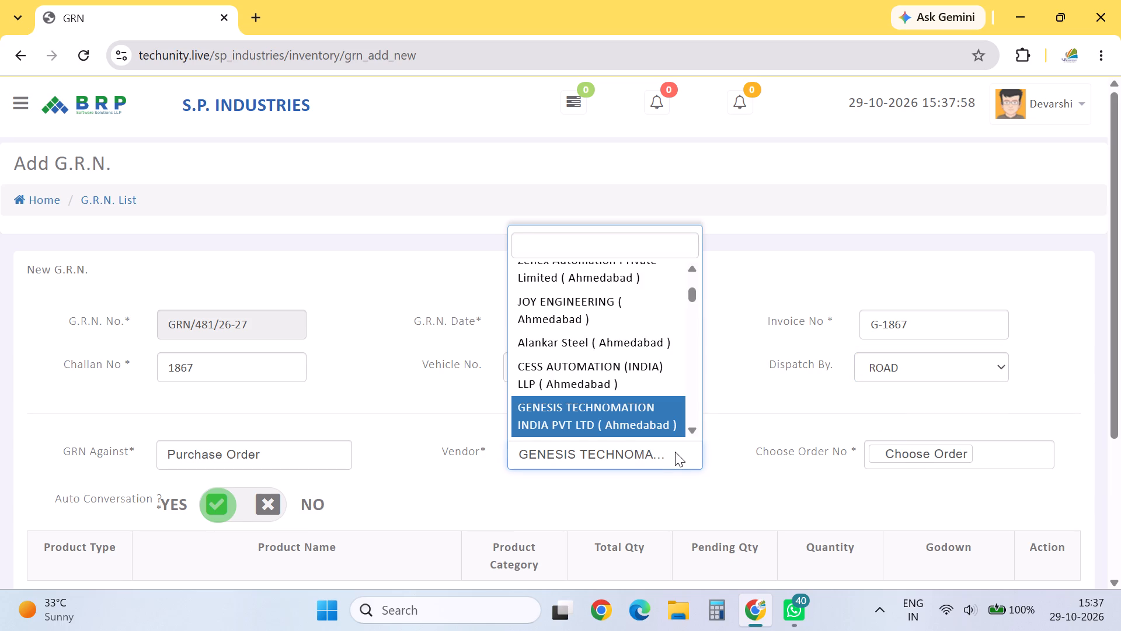
{"action": "type", "text": "SHRE"}
{"action": "key", "text": "Return"}
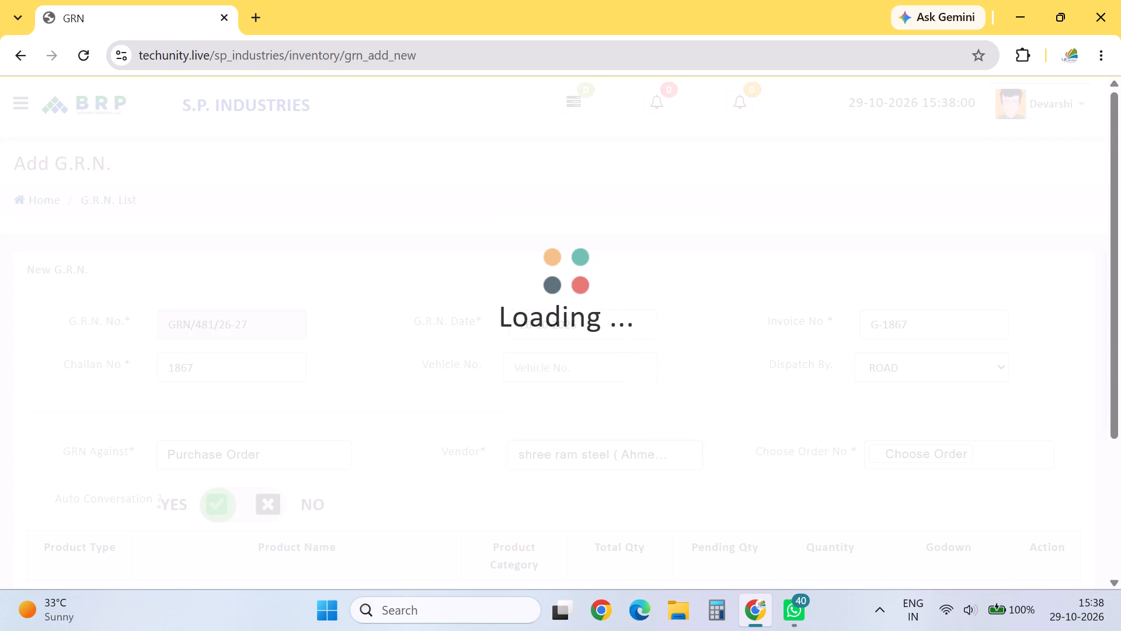
{"action": "left_click", "coordinate": [934, 451]}
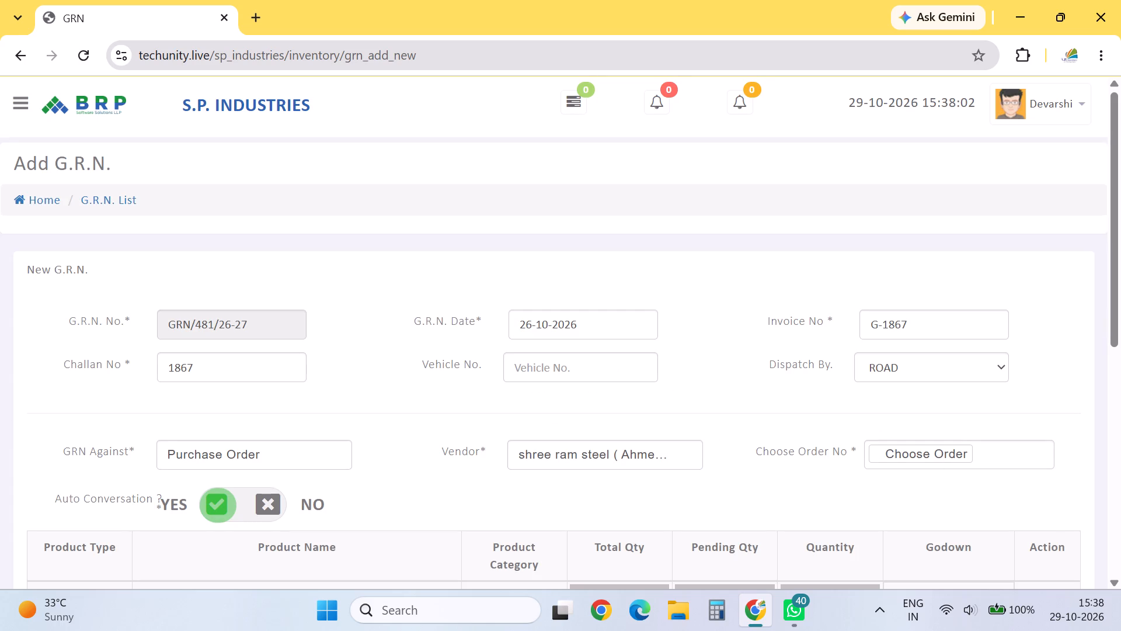
{"action": "left_click", "coordinate": [895, 464]}
{"action": "left_click", "coordinate": [892, 455]}
{"action": "left_click", "coordinate": [896, 465]}
{"action": "left_click", "coordinate": [915, 495]}
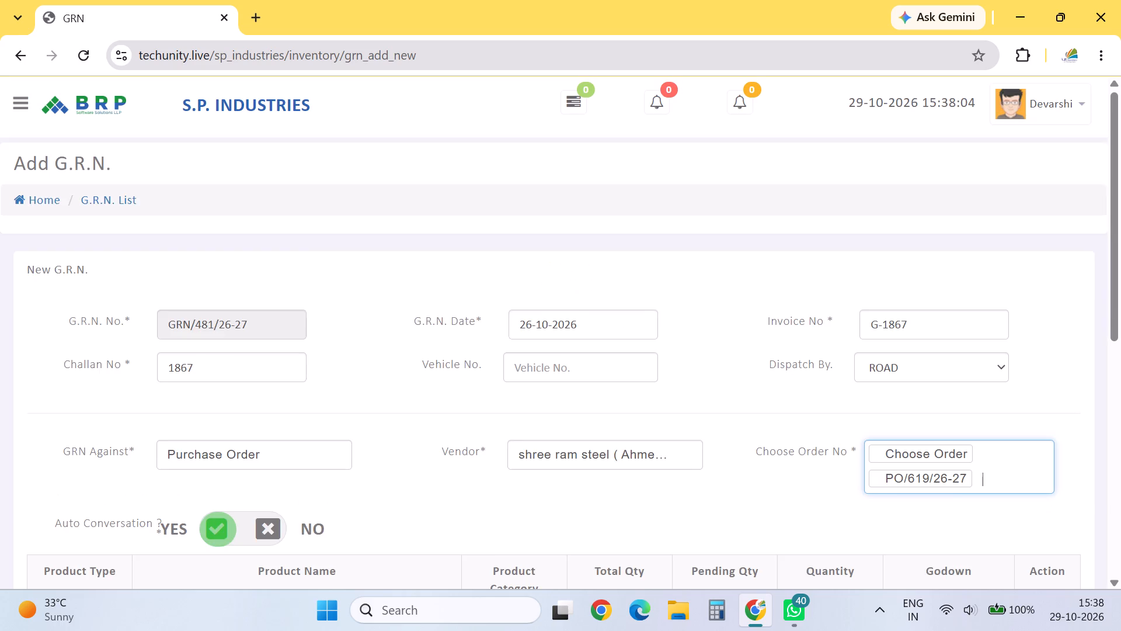
{"action": "left_click_drag", "start_coordinate": [1120, 238], "coordinate": [1120, 363]}
{"action": "left_click", "coordinate": [924, 213]}
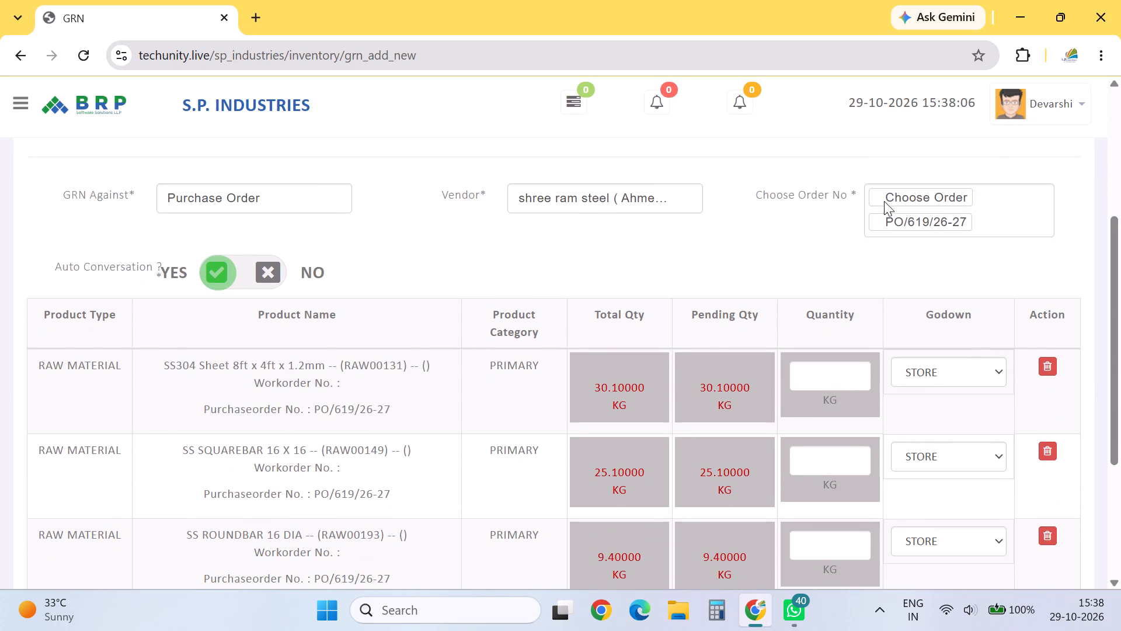
{"action": "left_click", "coordinate": [871, 209]}
{"action": "left_click", "coordinate": [871, 226]}
{"action": "left_click", "coordinate": [871, 226]}
Enter received quantities of 30.100 KG for the SS304 sheet, 25.100 KG for the SS SQUAREBAR and 9.400 KG for the SS ROUNDBAR.
{"action": "left_click", "coordinate": [840, 365]}
{"action": "type", "text": "30."}
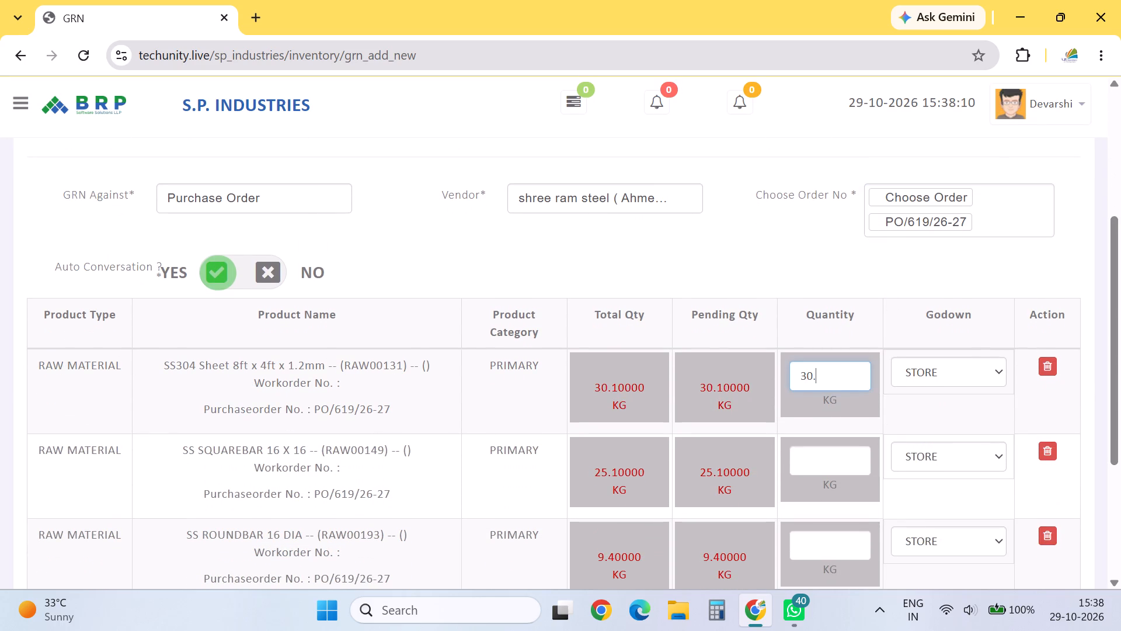
{"action": "type", "text": "100"}
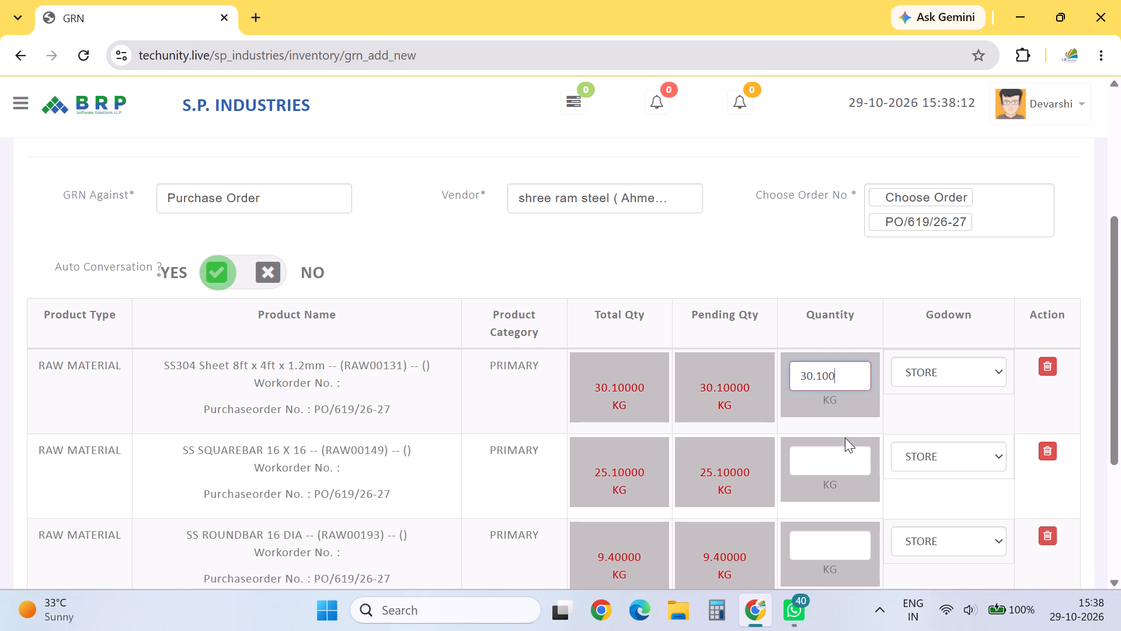
{"action": "left_click", "coordinate": [852, 468]}
{"action": "type", "text": "25.1"}
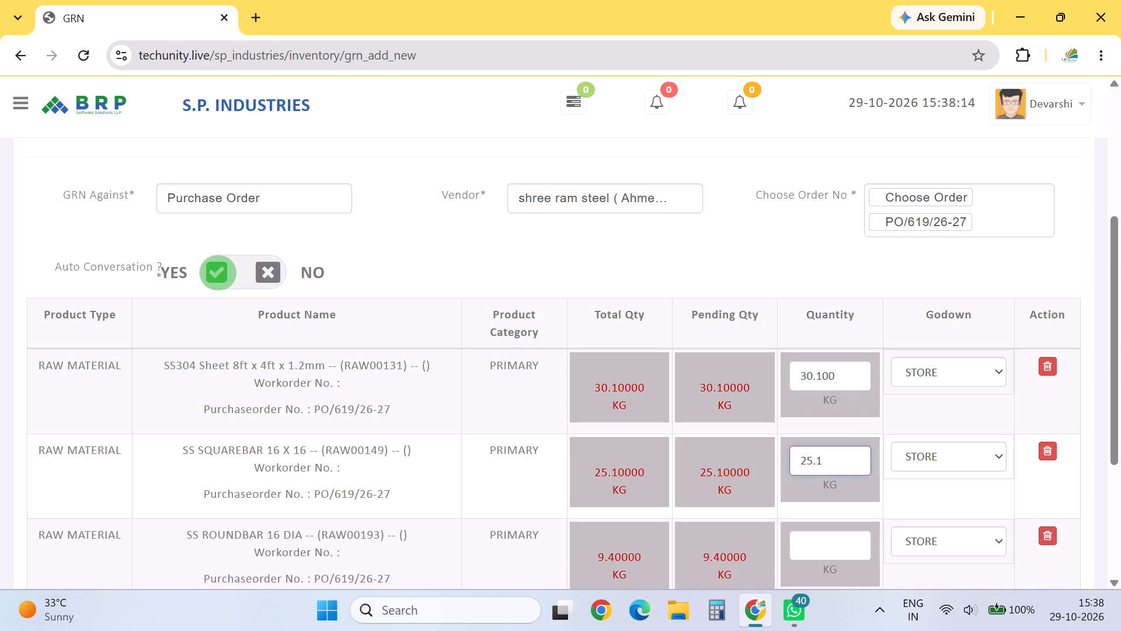
{"action": "type", "text": "00"}
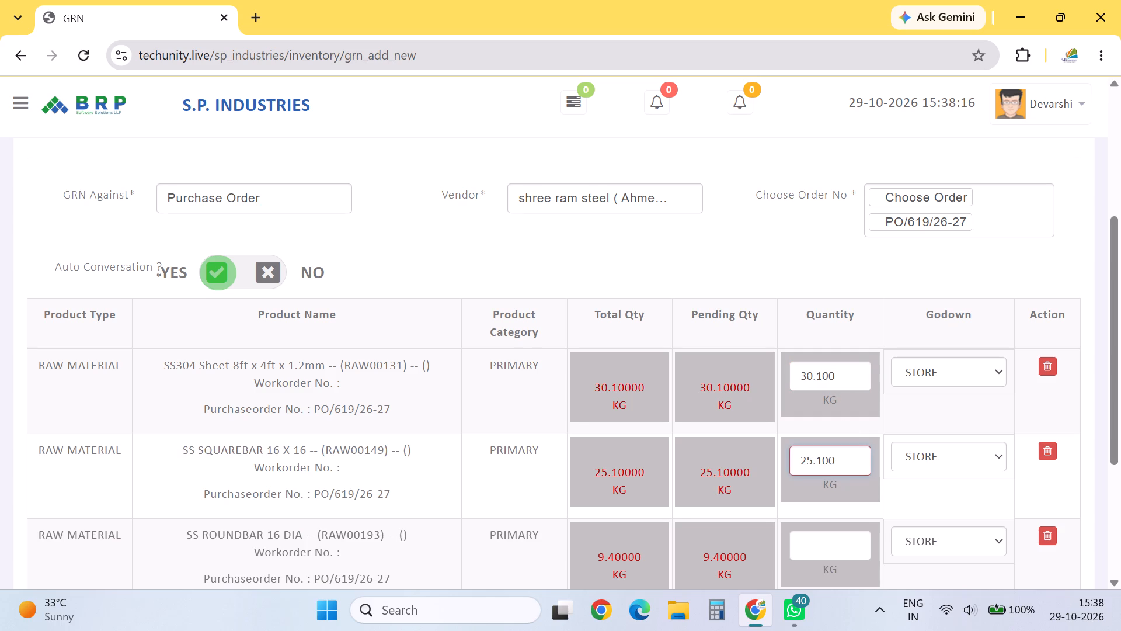
{"action": "left_click", "coordinate": [827, 563]}
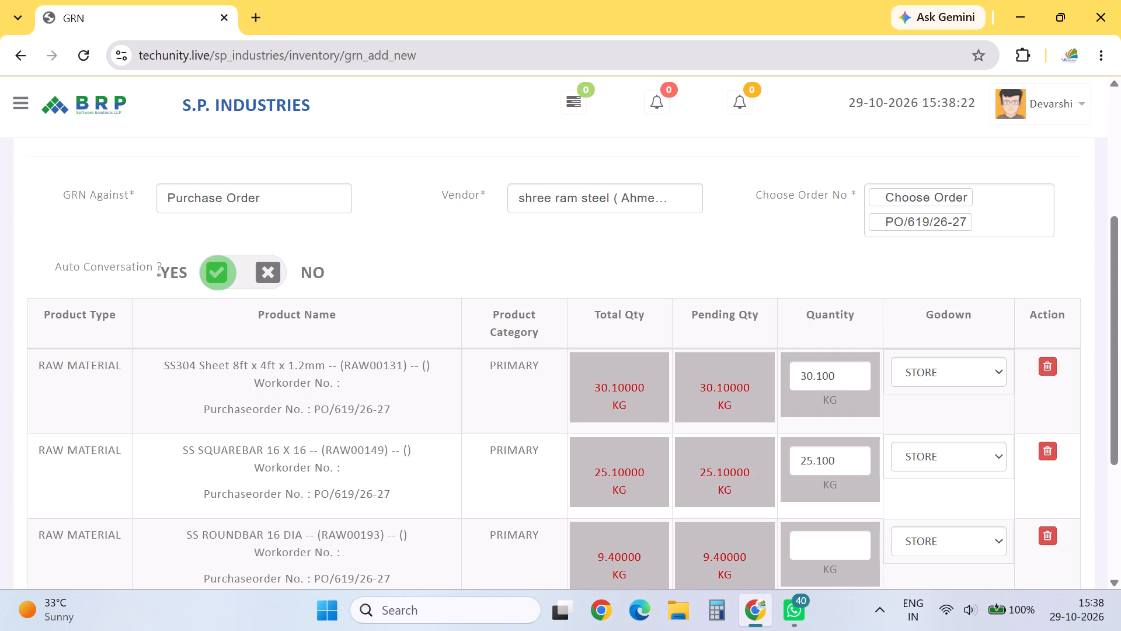
{"action": "left_click", "coordinate": [830, 550]}
{"action": "key", "text": "9"}
{"action": "type", "text": ".400"}
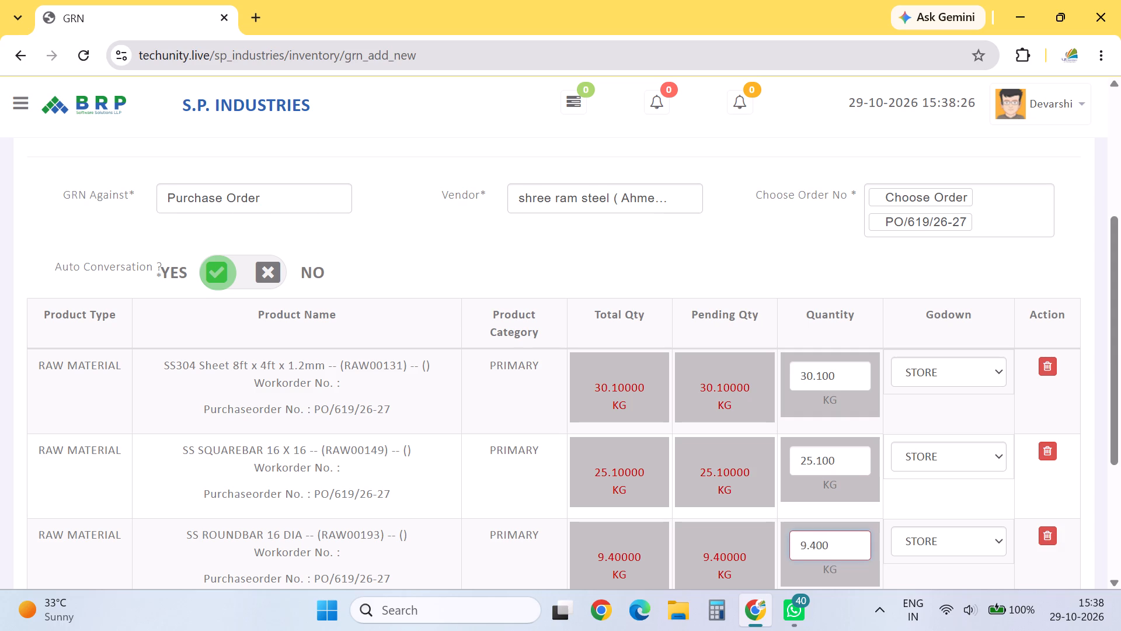
Review the GRN's header details and submit the goods receipt for PO/619/26-27.
{"action": "left_click_drag", "start_coordinate": [1120, 325], "coordinate": [1120, 272]}
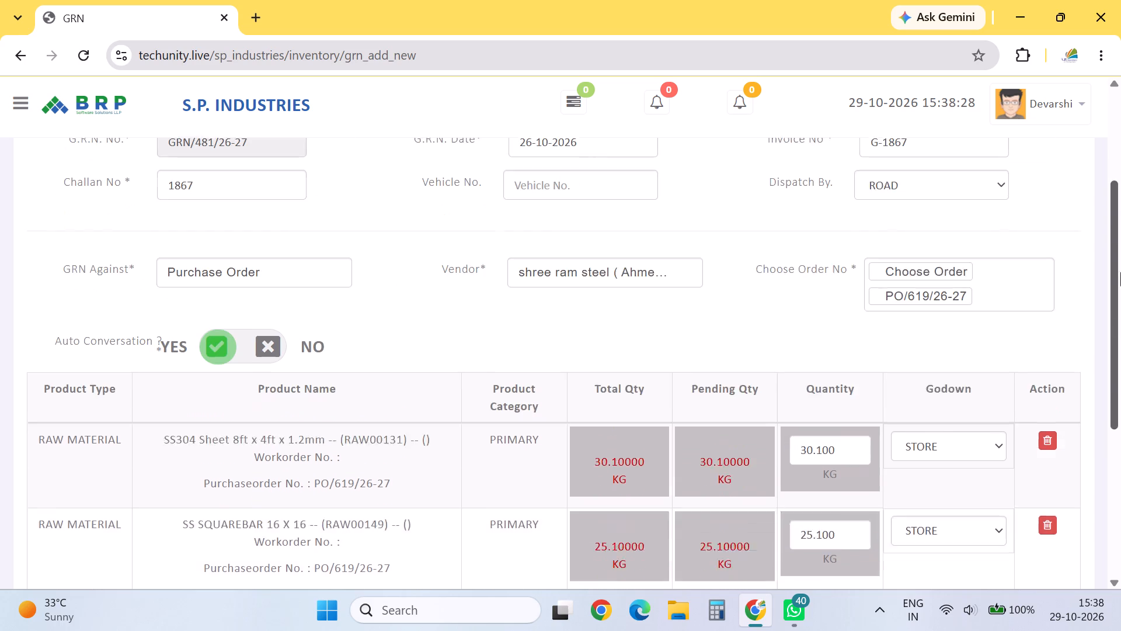
{"action": "left_click_drag", "start_coordinate": [1120, 272], "coordinate": [1120, 274]}
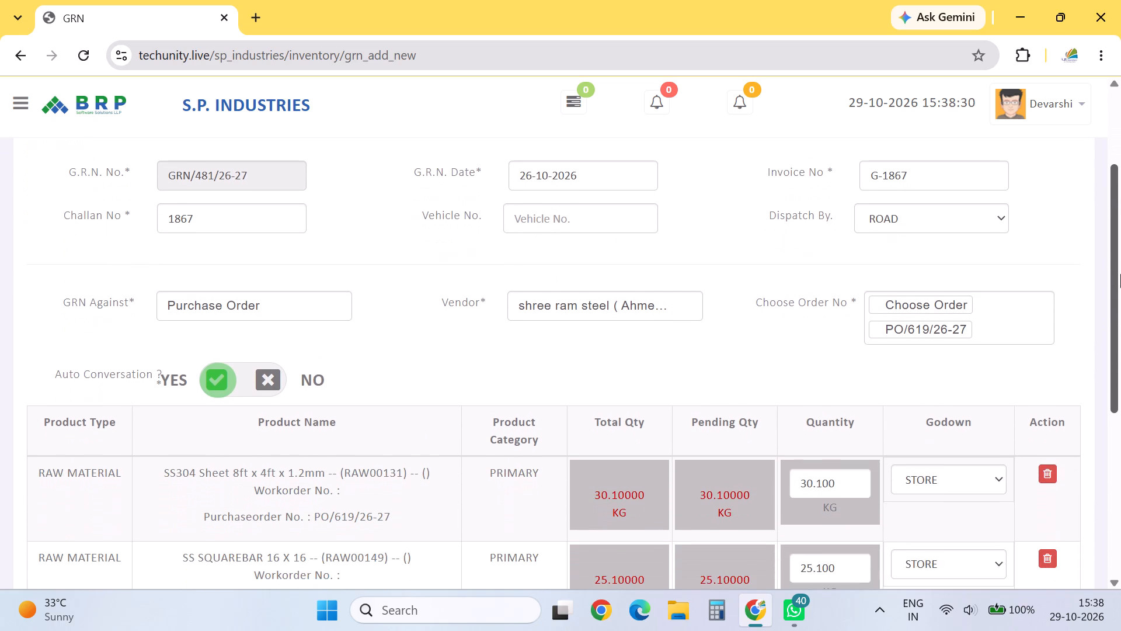
{"action": "left_click_drag", "start_coordinate": [1120, 274], "coordinate": [1120, 256]}
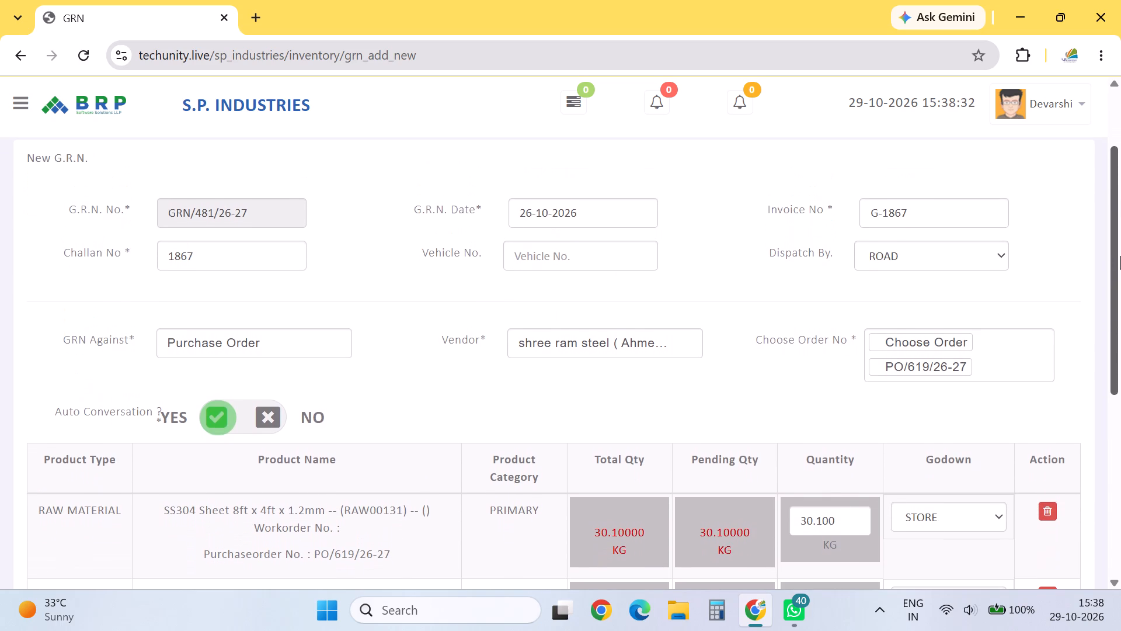
{"action": "left_click_drag", "start_coordinate": [1120, 256], "coordinate": [1106, 564]}
{"action": "left_click", "coordinate": [396, 499]}
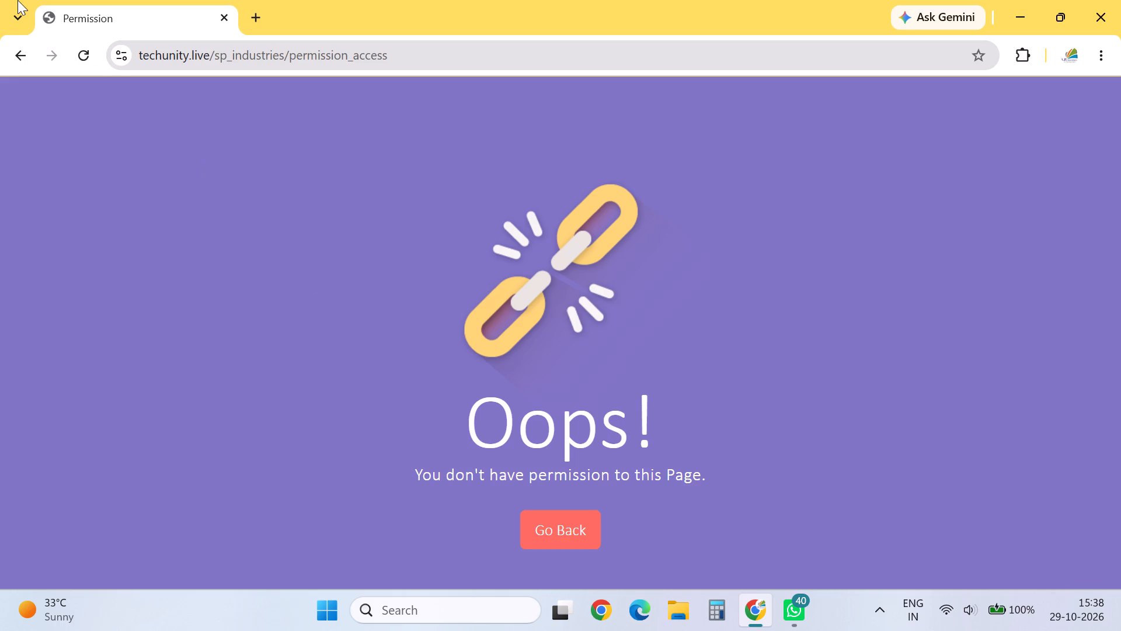
Leave the permission error page and open the purchase order list.
{"action": "left_click", "coordinate": [8, 55]}
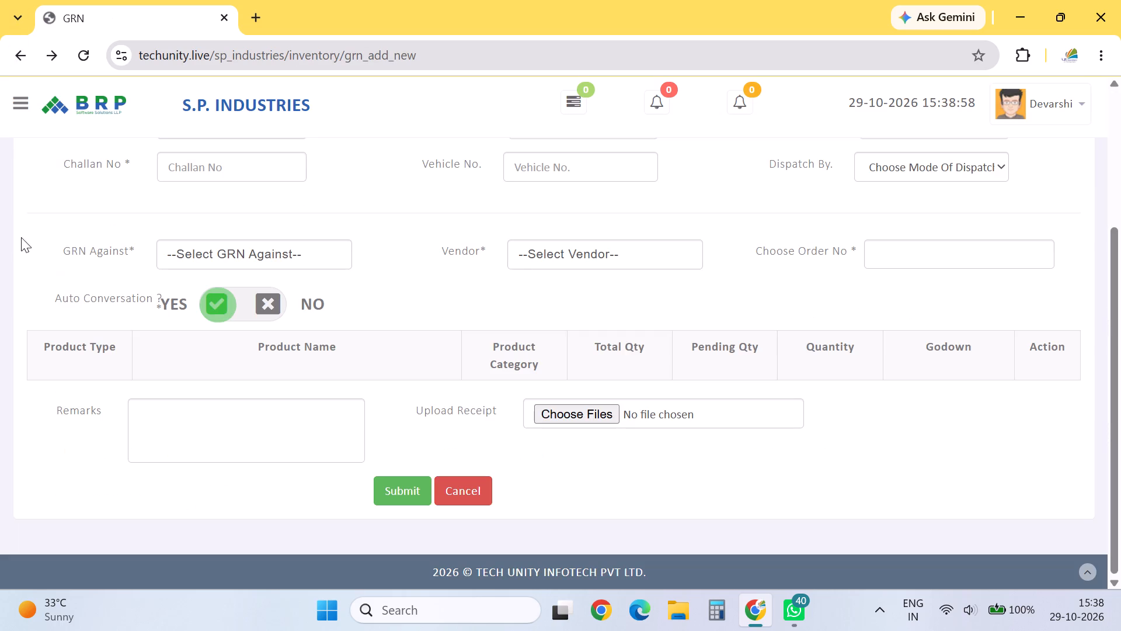
{"action": "left_click", "coordinate": [15, 51]}
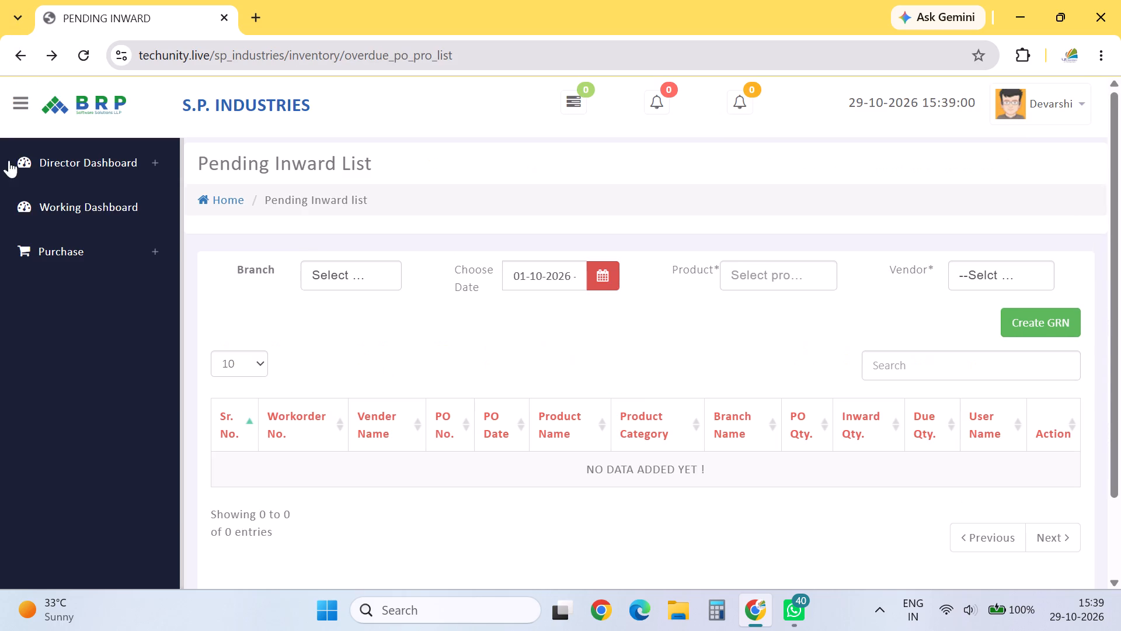
{"action": "left_click", "coordinate": [68, 244]}
{"action": "left_click", "coordinate": [68, 385]}
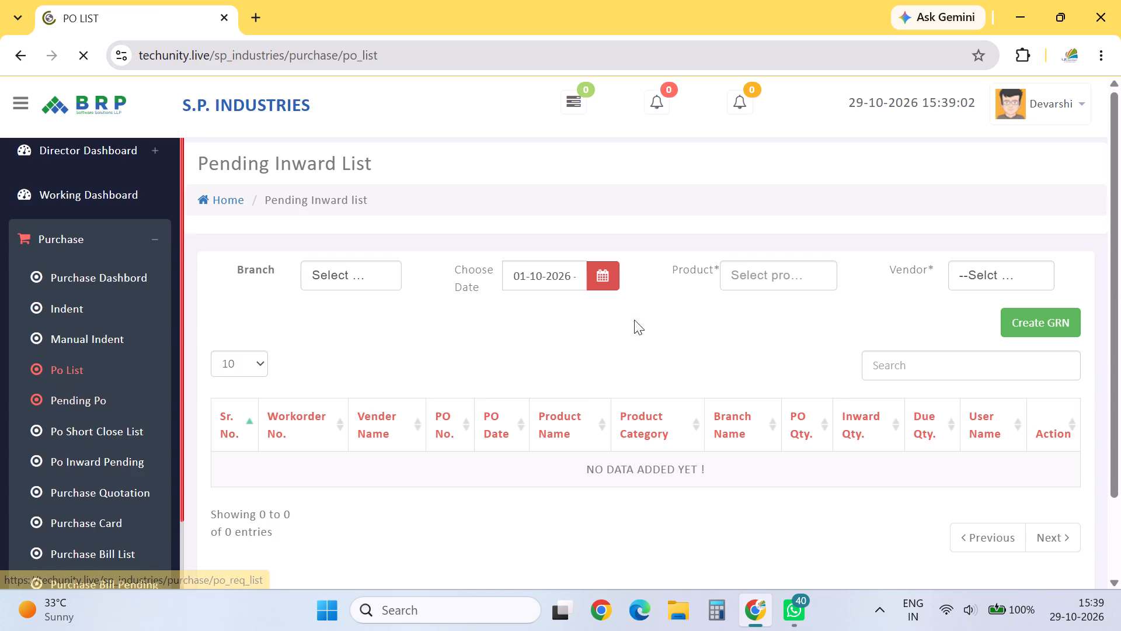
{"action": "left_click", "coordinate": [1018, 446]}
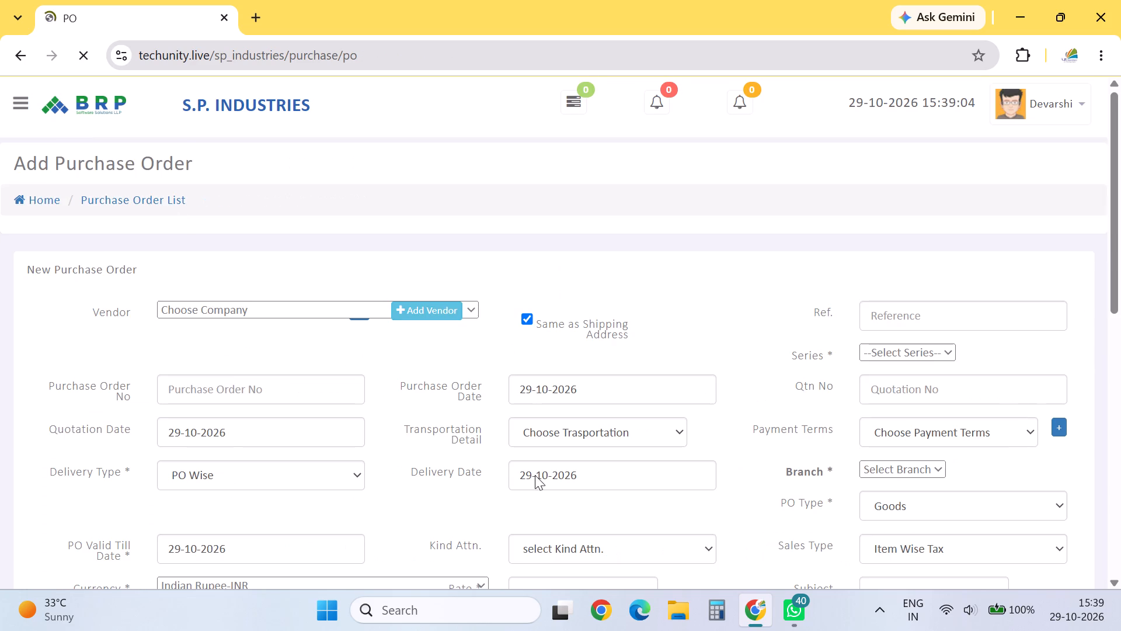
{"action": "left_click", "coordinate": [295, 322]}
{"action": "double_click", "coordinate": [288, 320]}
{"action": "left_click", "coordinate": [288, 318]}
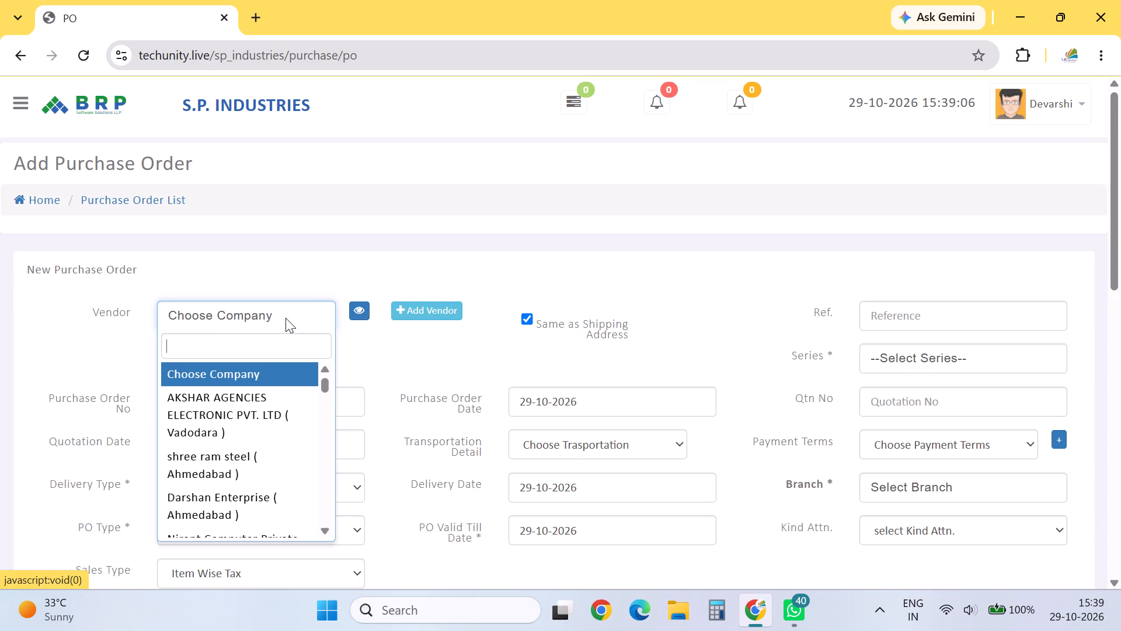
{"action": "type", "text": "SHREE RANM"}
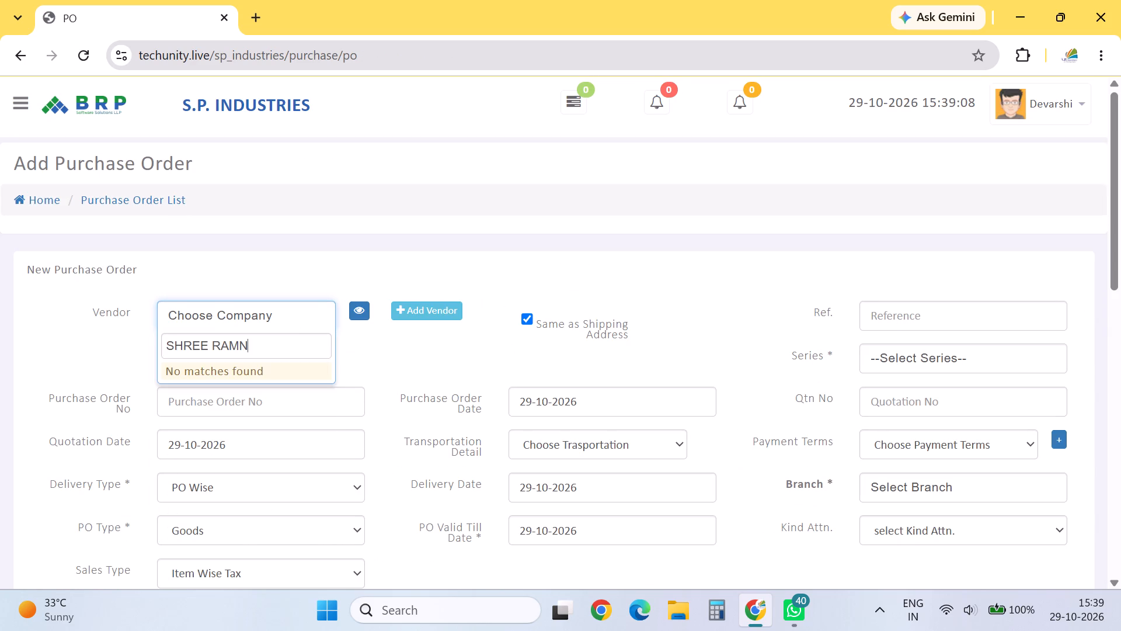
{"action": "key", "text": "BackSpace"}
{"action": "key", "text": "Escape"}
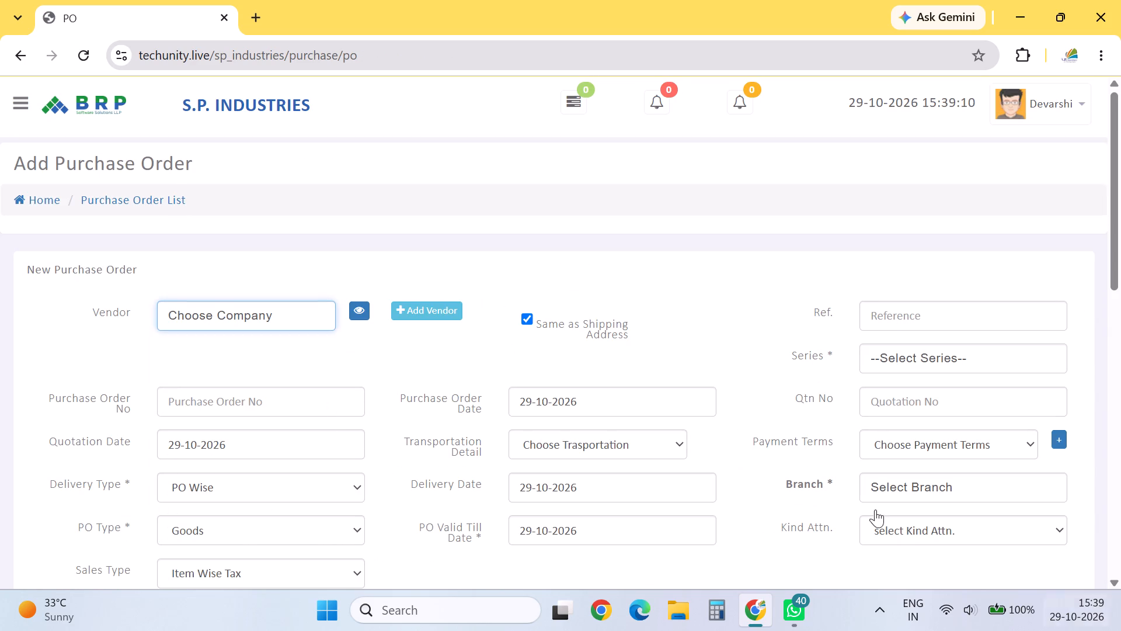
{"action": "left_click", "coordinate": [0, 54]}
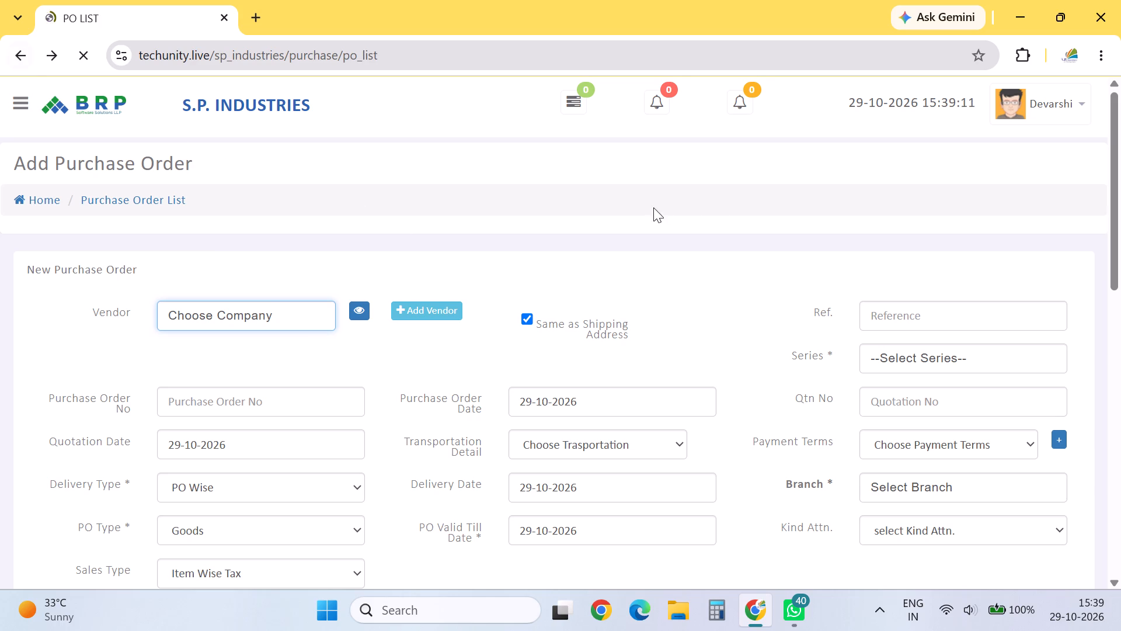
Search the purchase order list for 633 and open shree ram steel's order PO/633/26-27 for editing.
{"action": "left_click", "coordinate": [925, 493]}
{"action": "type", "text": "633"}
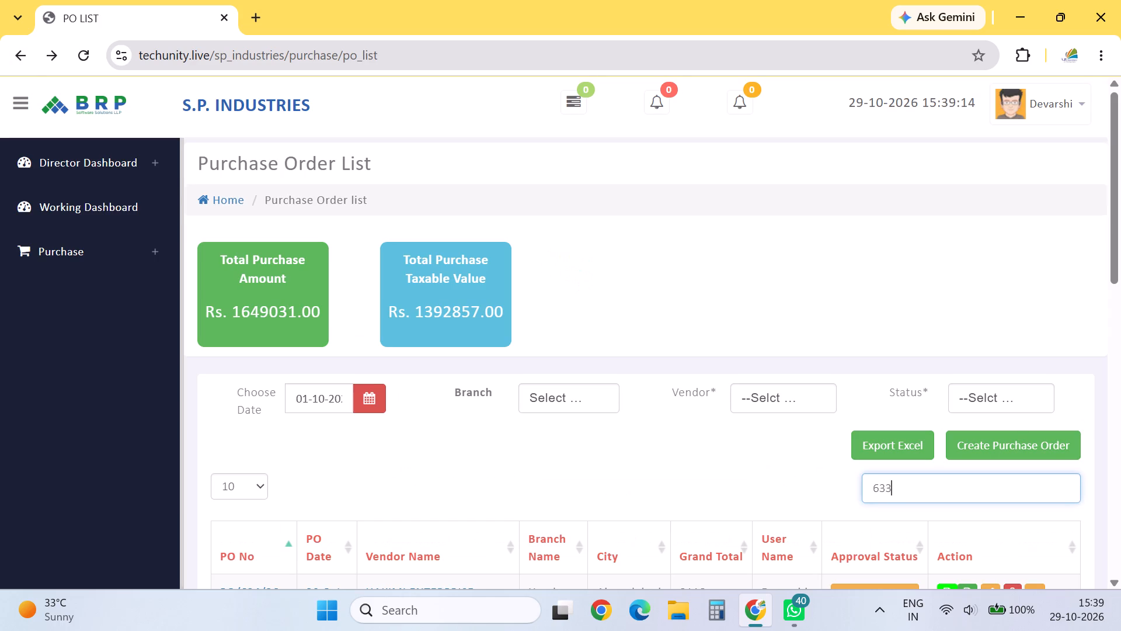
{"action": "key", "text": "Return"}
{"action": "left_click_drag", "start_coordinate": [1120, 323], "coordinate": [1120, 465]}
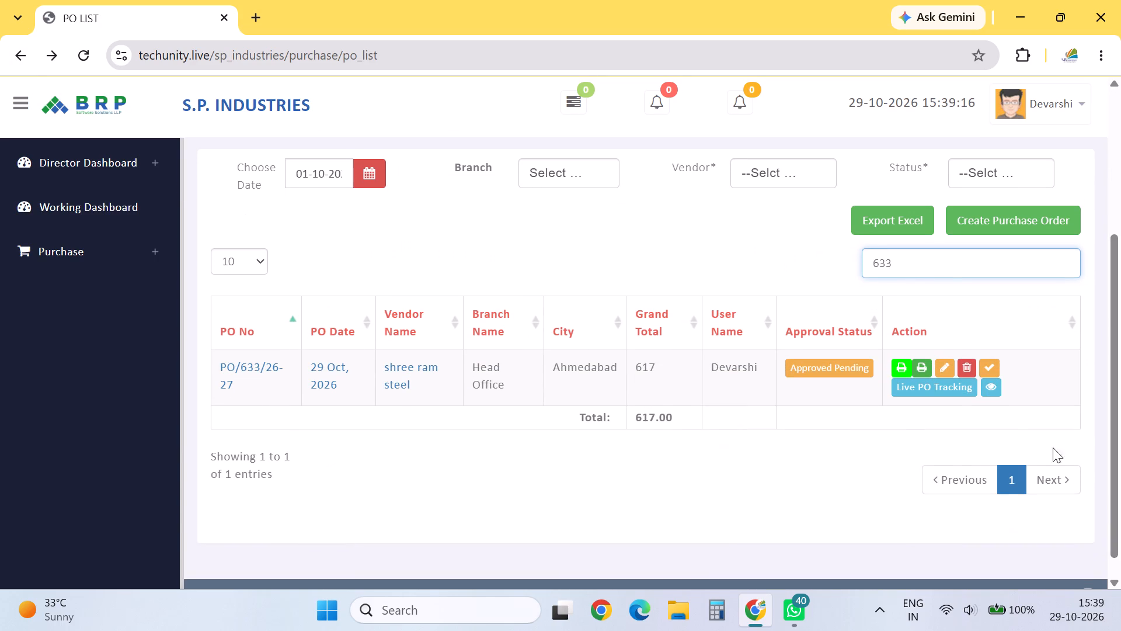
{"action": "left_click", "coordinate": [948, 377]}
{"action": "left_click", "coordinate": [950, 372]}
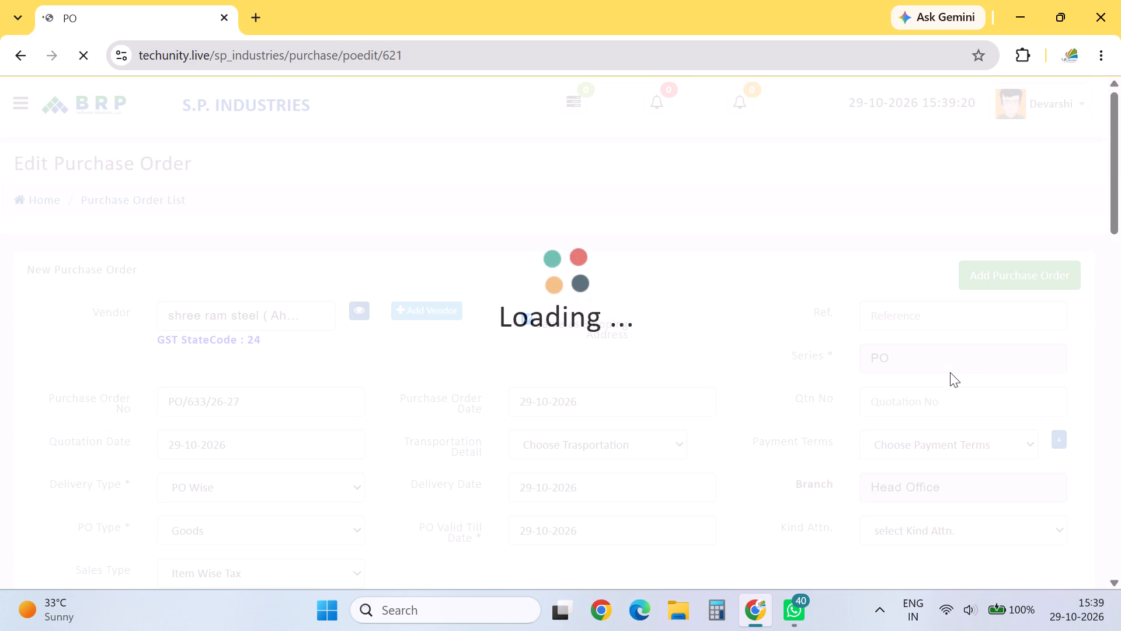
Set the quantity of the SS 304 SQ PIPE 25 X 25 X 1.6 MM item to 3.6500 KG and update the line.
{"action": "left_click_drag", "start_coordinate": [1120, 210], "coordinate": [1120, 318]}
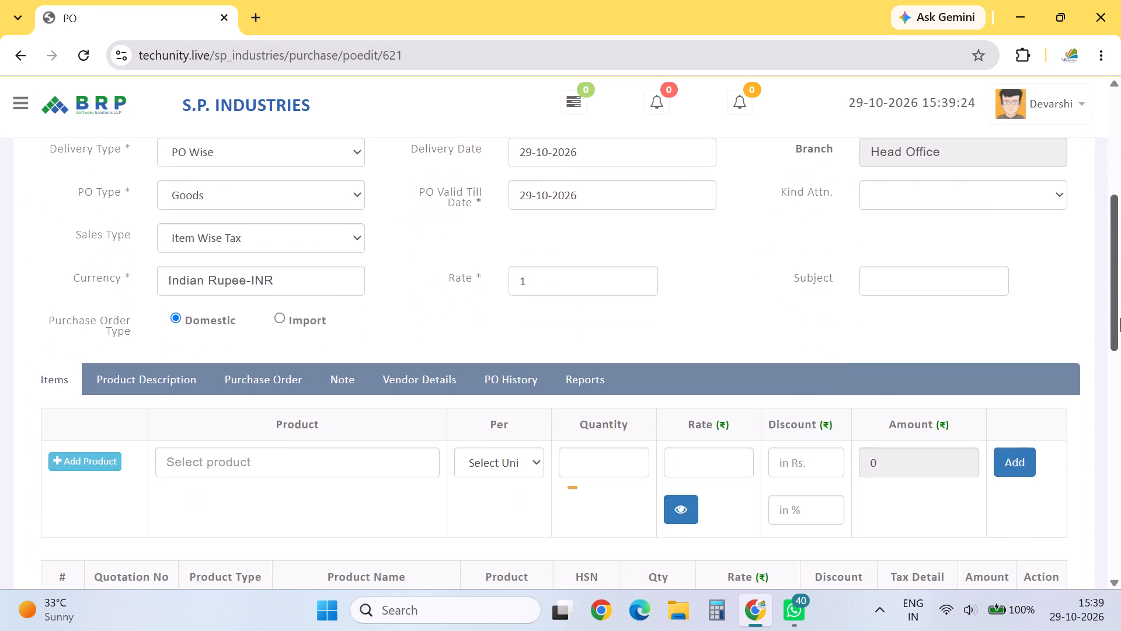
{"action": "left_click_drag", "start_coordinate": [1120, 318], "coordinate": [1117, 389]}
{"action": "left_click", "coordinate": [1036, 379]}
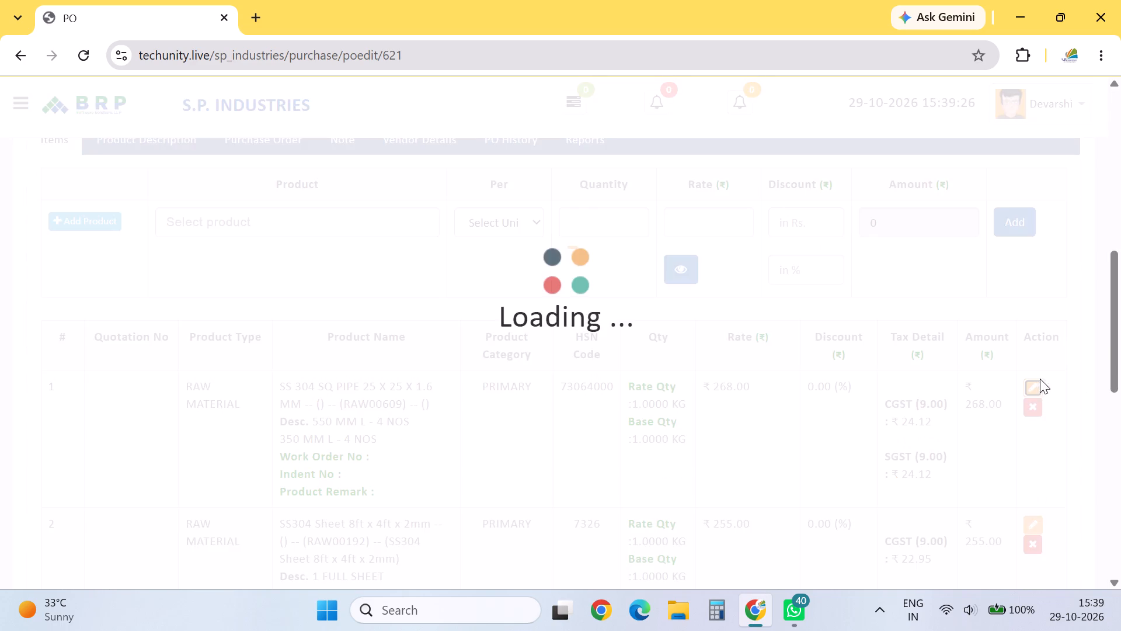
{"action": "left_click_drag", "start_coordinate": [1120, 338], "coordinate": [1120, 304]}
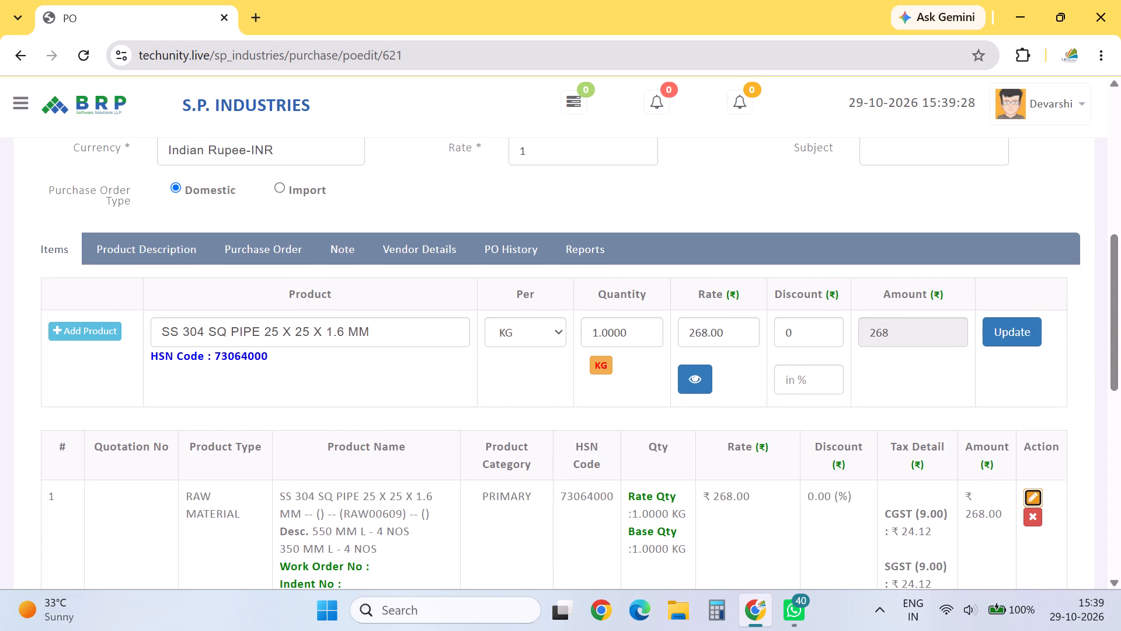
{"action": "double_click", "coordinate": [644, 338]}
{"action": "type", "text": "3."}
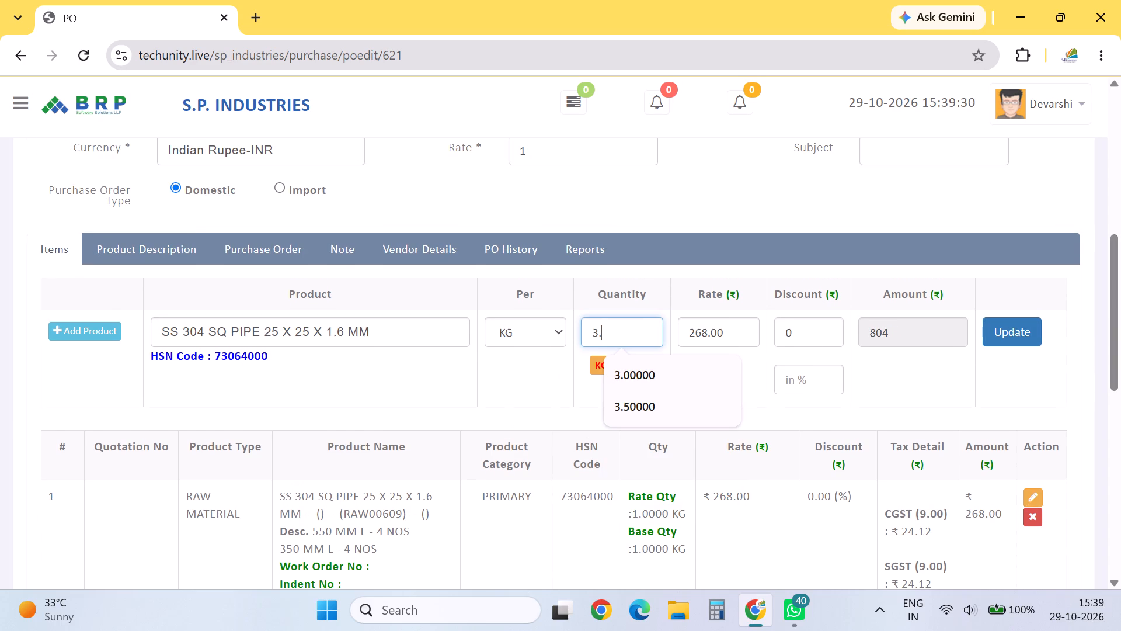
{"action": "type", "text": "6500"}
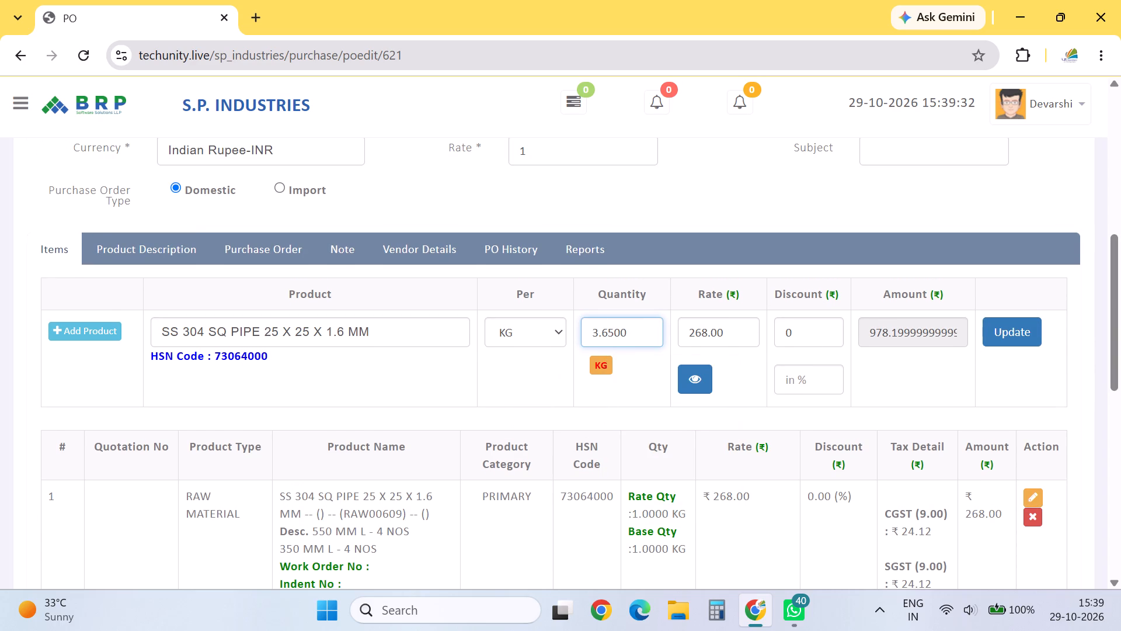
{"action": "left_click", "coordinate": [982, 334]}
{"action": "left_click", "coordinate": [991, 342]}
{"action": "left_click", "coordinate": [1011, 342]}
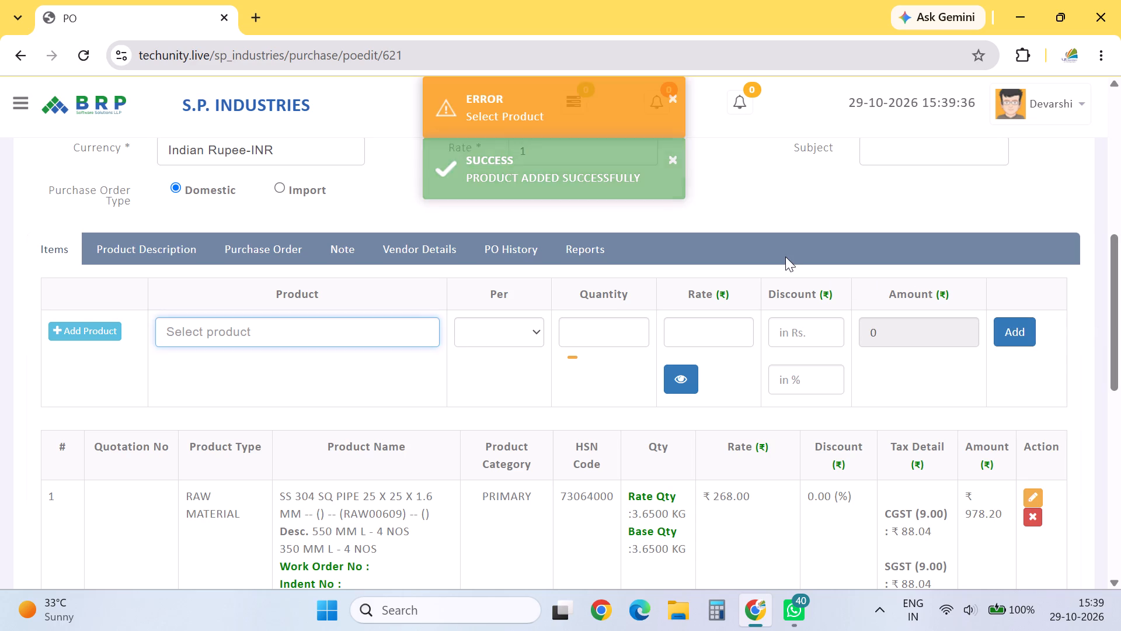
Set the quantity of the SS304 Sheet 8ft x 4ft x 2mm item to 51.250 KG and update the line.
{"action": "left_click_drag", "start_coordinate": [1120, 253], "coordinate": [1120, 331]}
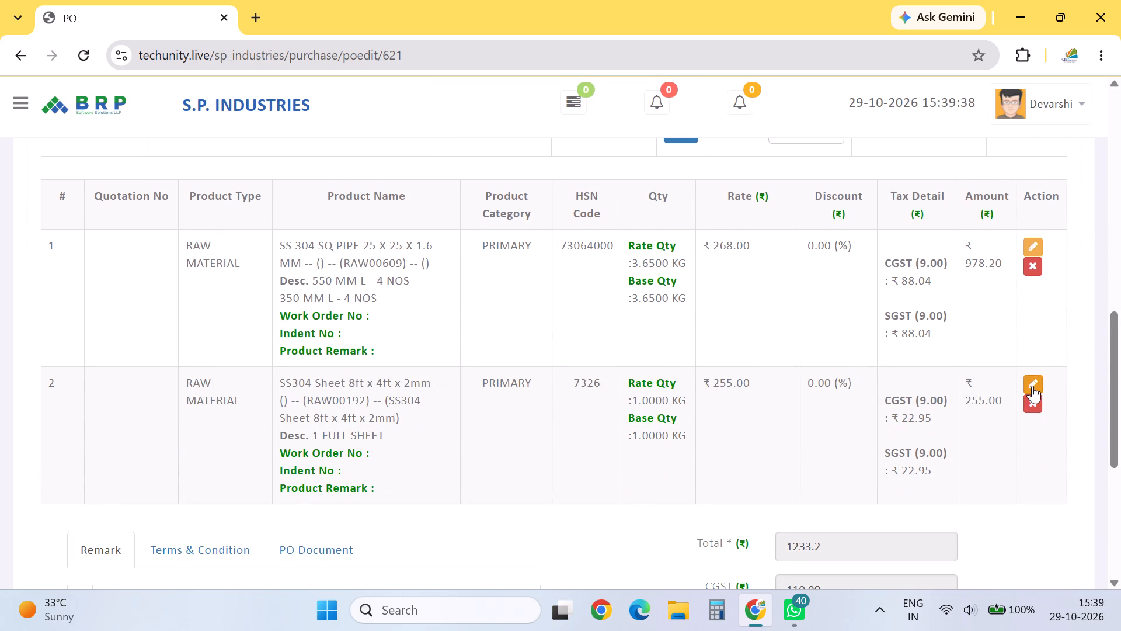
{"action": "left_click", "coordinate": [1032, 386]}
{"action": "left_click_drag", "start_coordinate": [1120, 397], "coordinate": [1120, 332]}
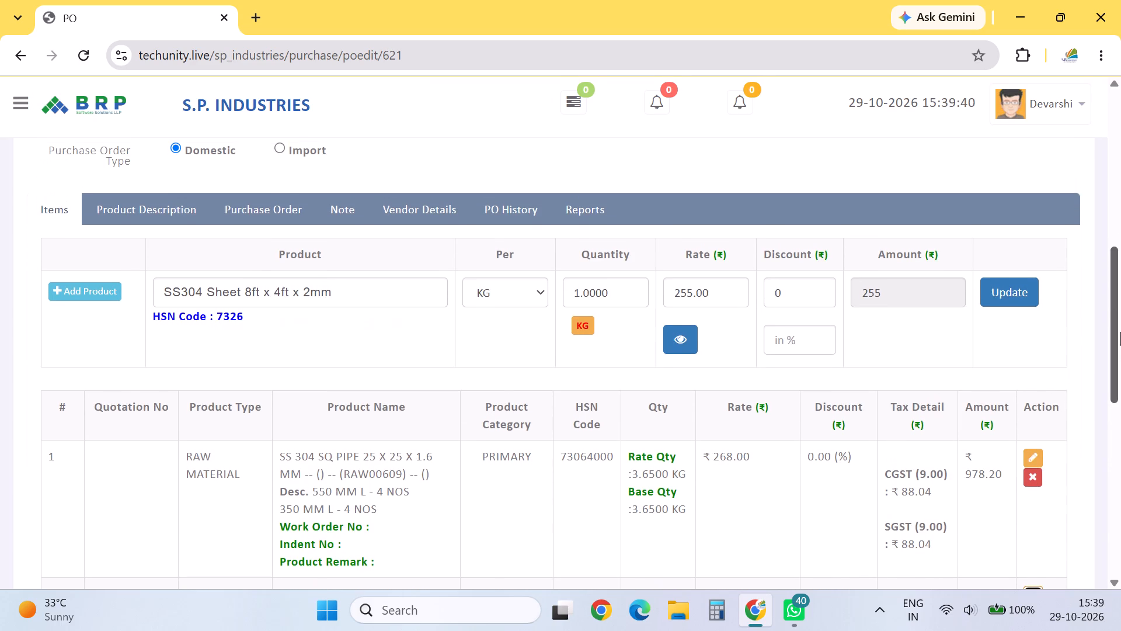
{"action": "left_click_drag", "start_coordinate": [1120, 332], "coordinate": [1119, 330]}
{"action": "double_click", "coordinate": [618, 290]}
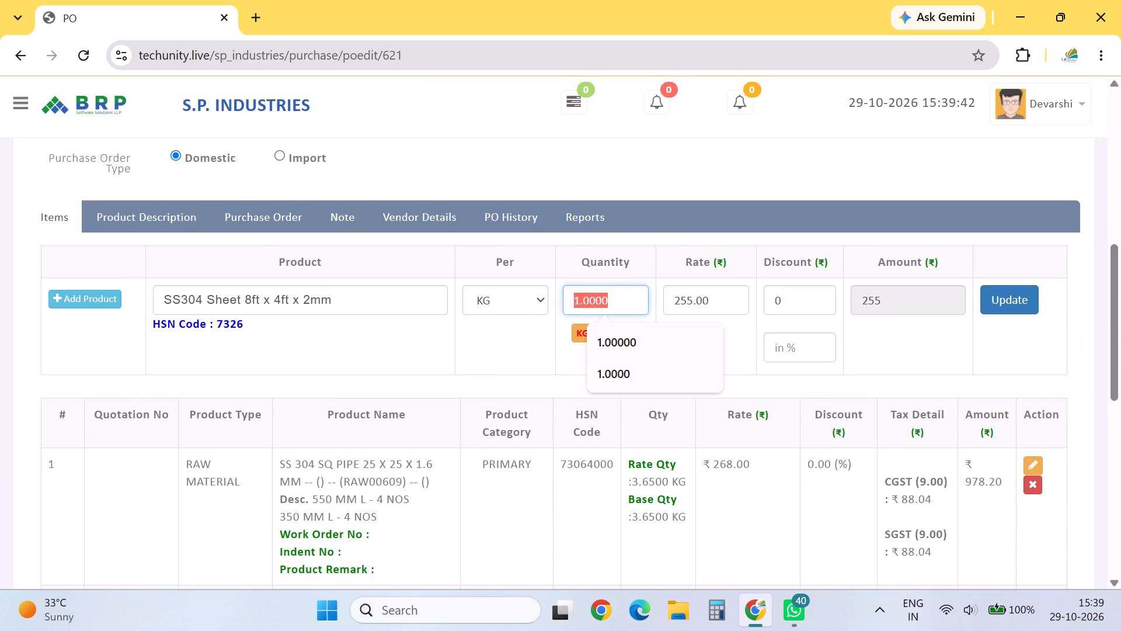
{"action": "type", "text": "51"}
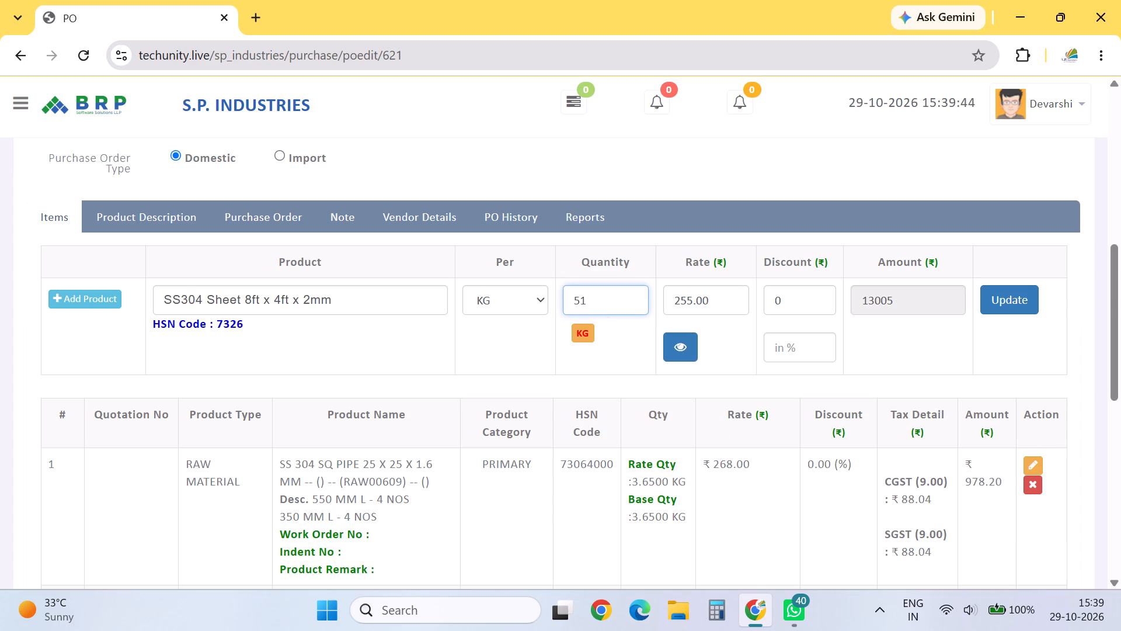
{"action": "type", "text": ".250"}
{"action": "left_click", "coordinate": [1017, 296]}
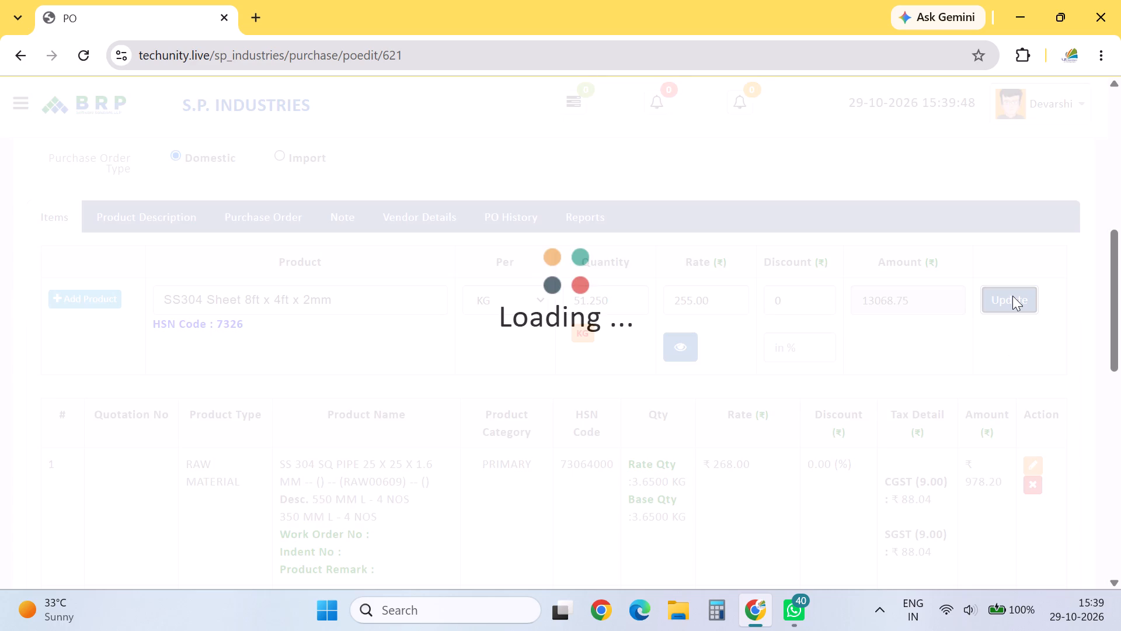
Add a Freight Charge IN of 400 as bill sundry and submit the revised purchase order.
{"action": "left_click_drag", "start_coordinate": [1120, 318], "coordinate": [1120, 525]}
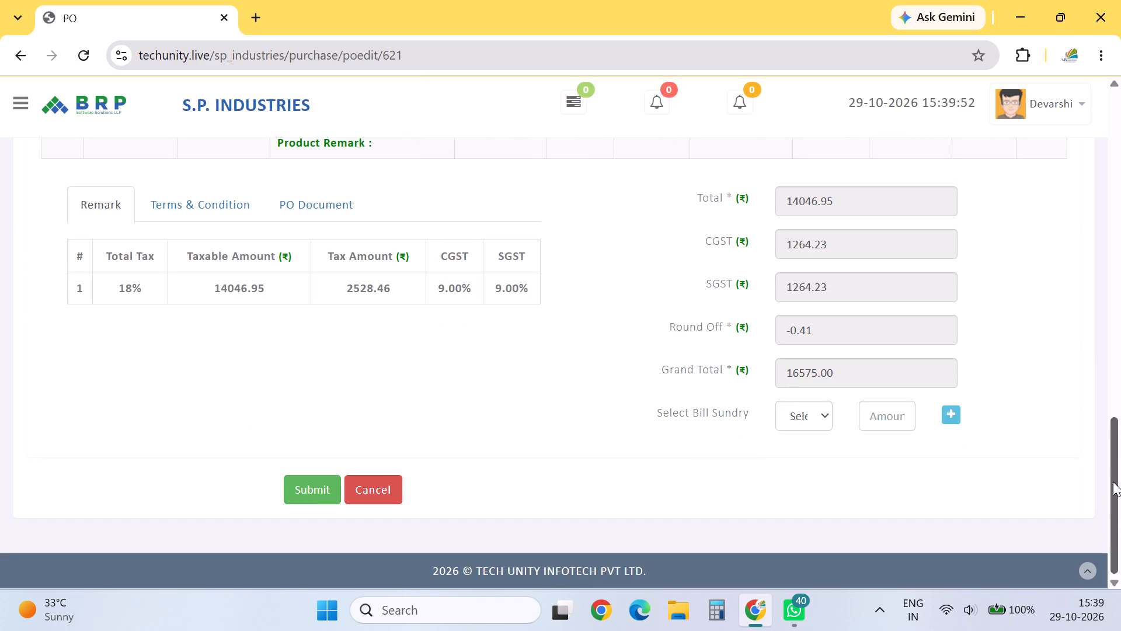
{"action": "left_click", "coordinate": [826, 430]}
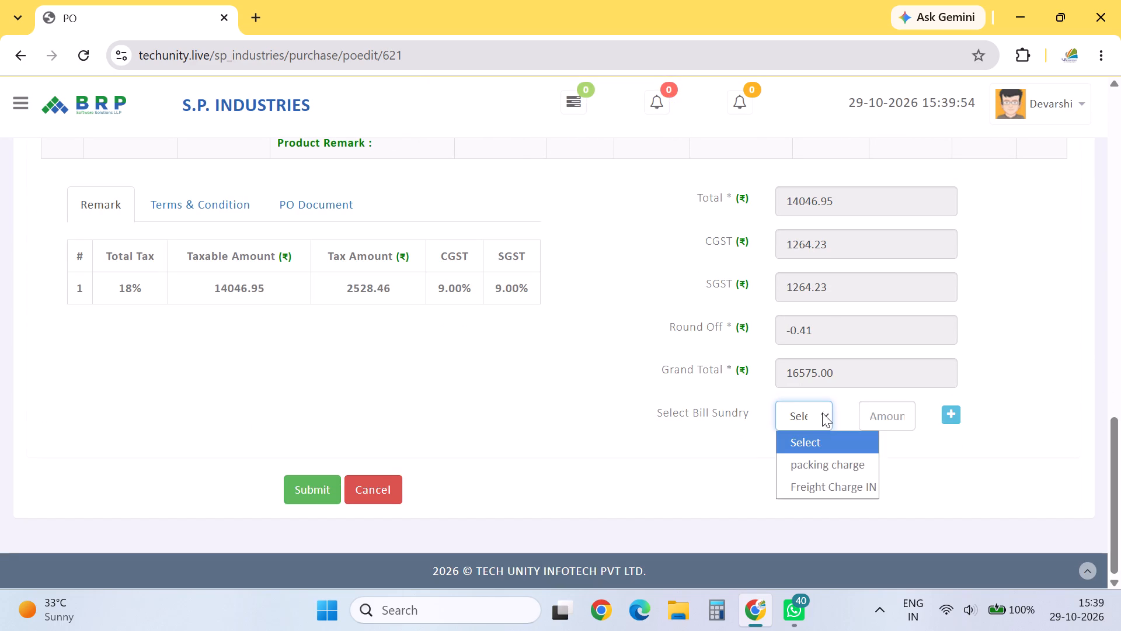
{"action": "left_click", "coordinate": [837, 495]}
{"action": "left_click", "coordinate": [919, 407]}
{"action": "left_click", "coordinate": [910, 409]}
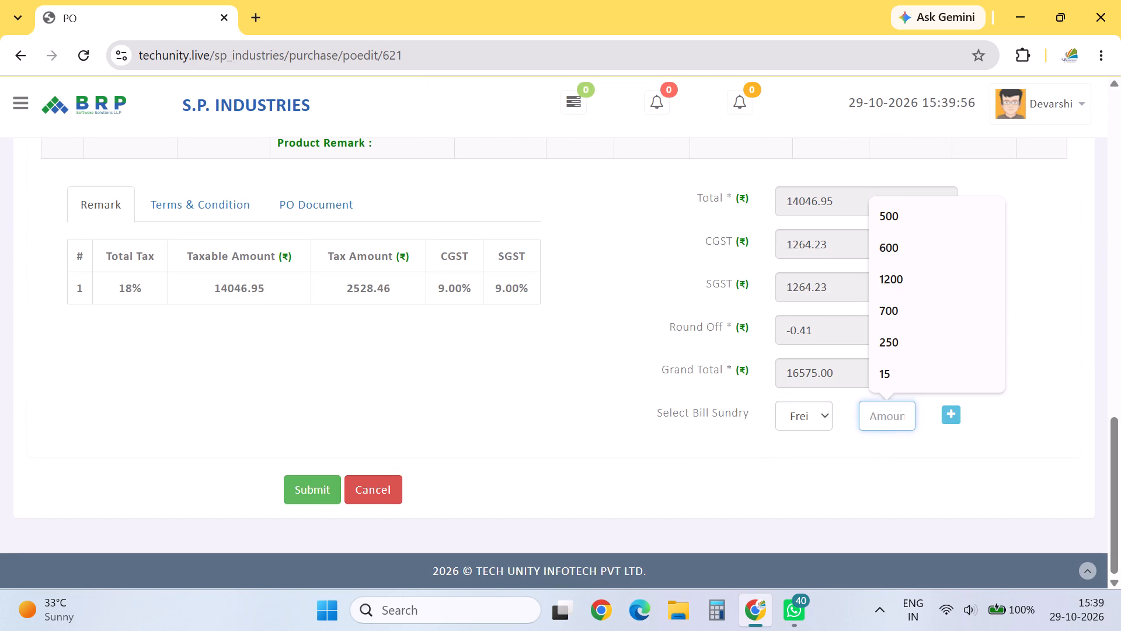
{"action": "type", "text": "400"}
{"action": "left_click", "coordinate": [951, 419]}
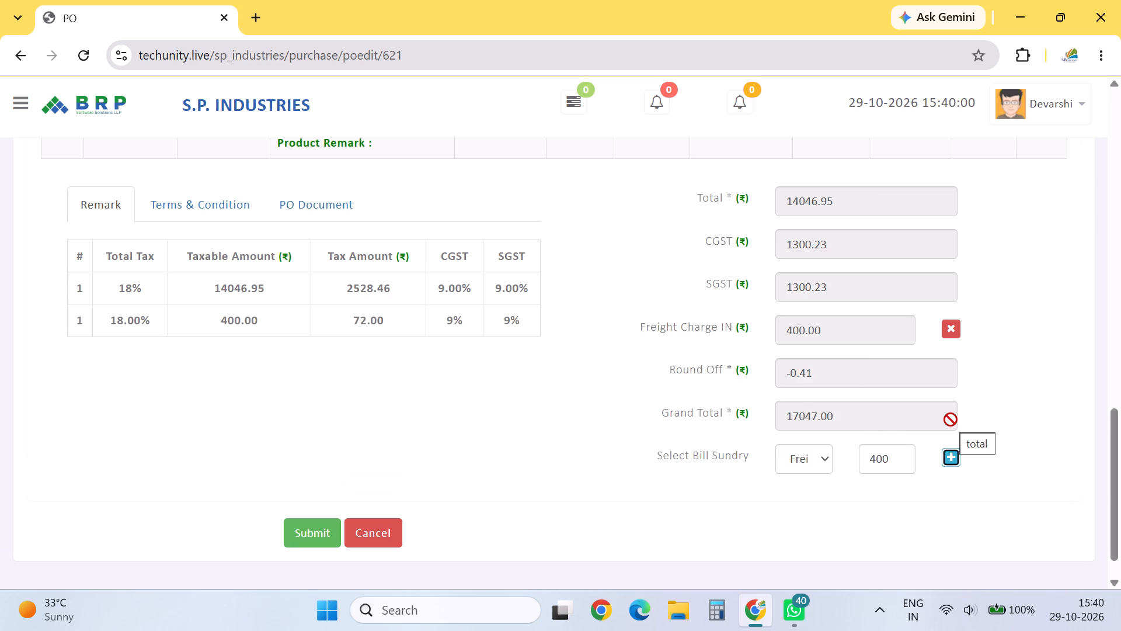
{"action": "left_click", "coordinate": [319, 551]}
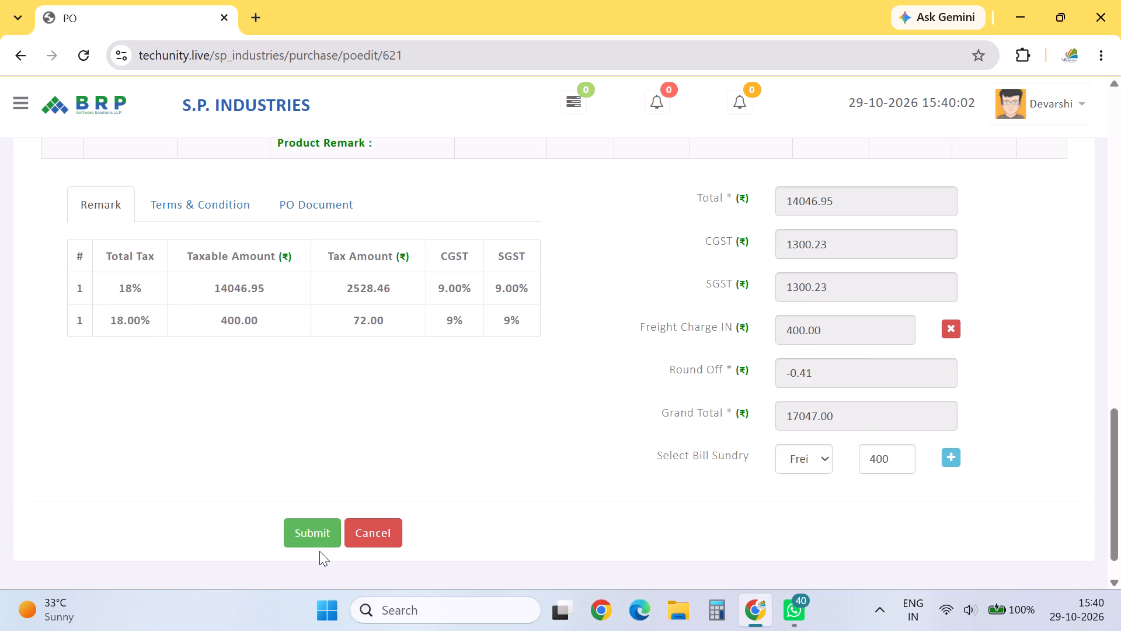
{"action": "left_click", "coordinate": [317, 539]}
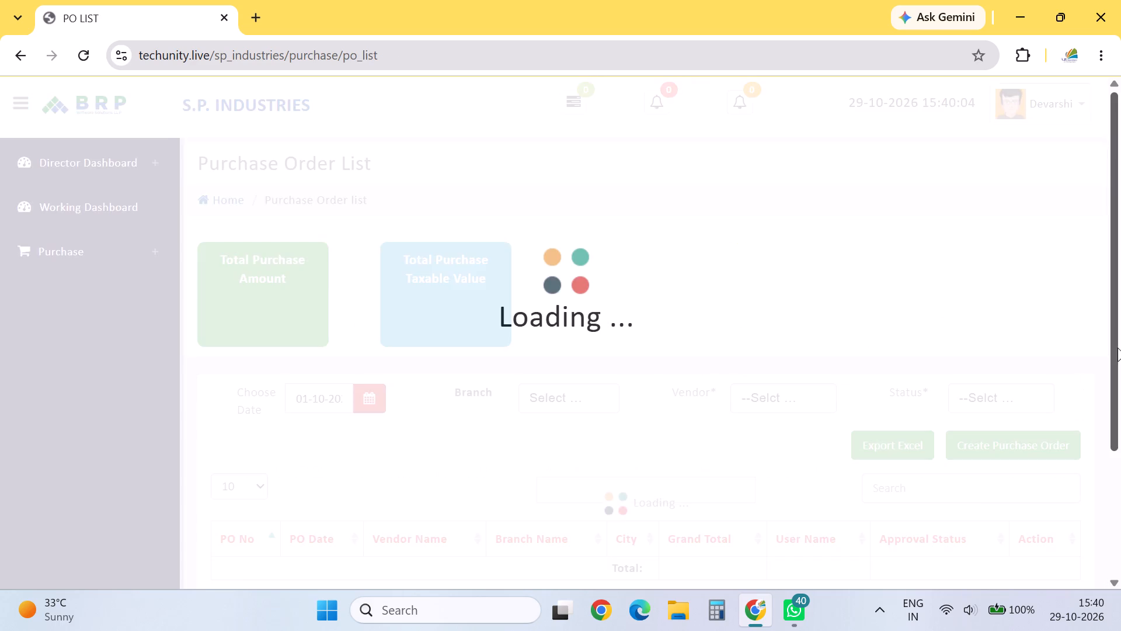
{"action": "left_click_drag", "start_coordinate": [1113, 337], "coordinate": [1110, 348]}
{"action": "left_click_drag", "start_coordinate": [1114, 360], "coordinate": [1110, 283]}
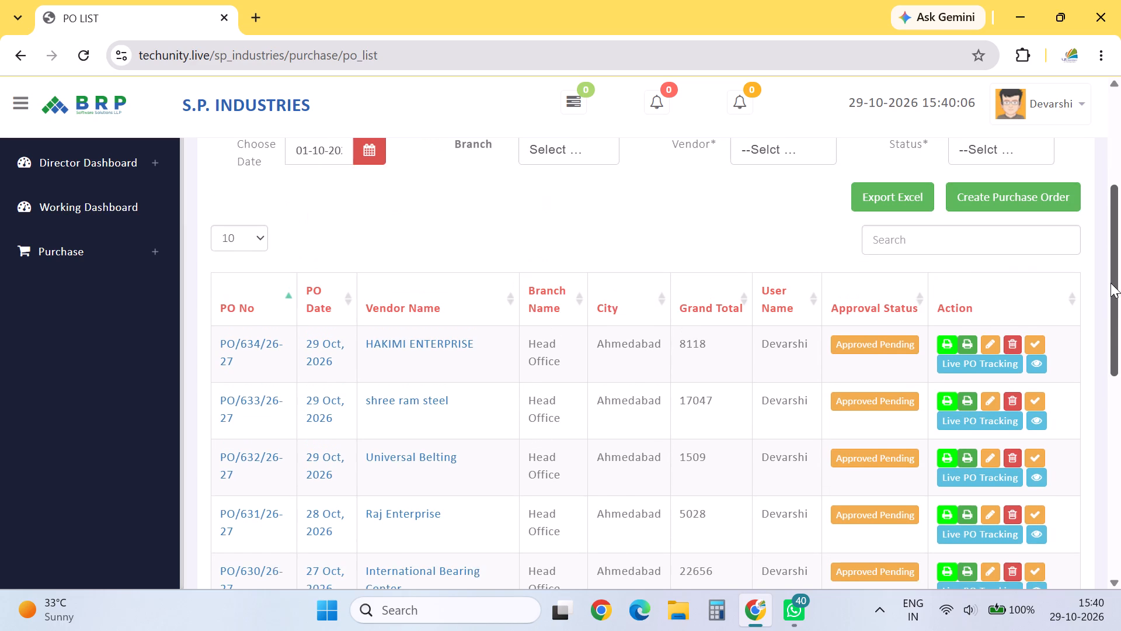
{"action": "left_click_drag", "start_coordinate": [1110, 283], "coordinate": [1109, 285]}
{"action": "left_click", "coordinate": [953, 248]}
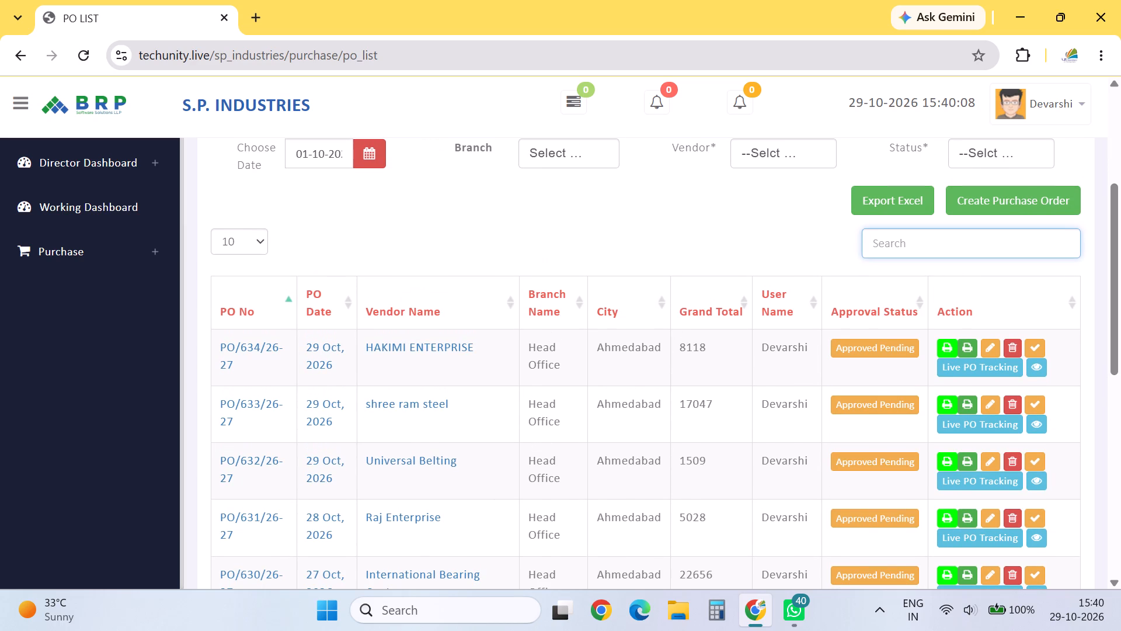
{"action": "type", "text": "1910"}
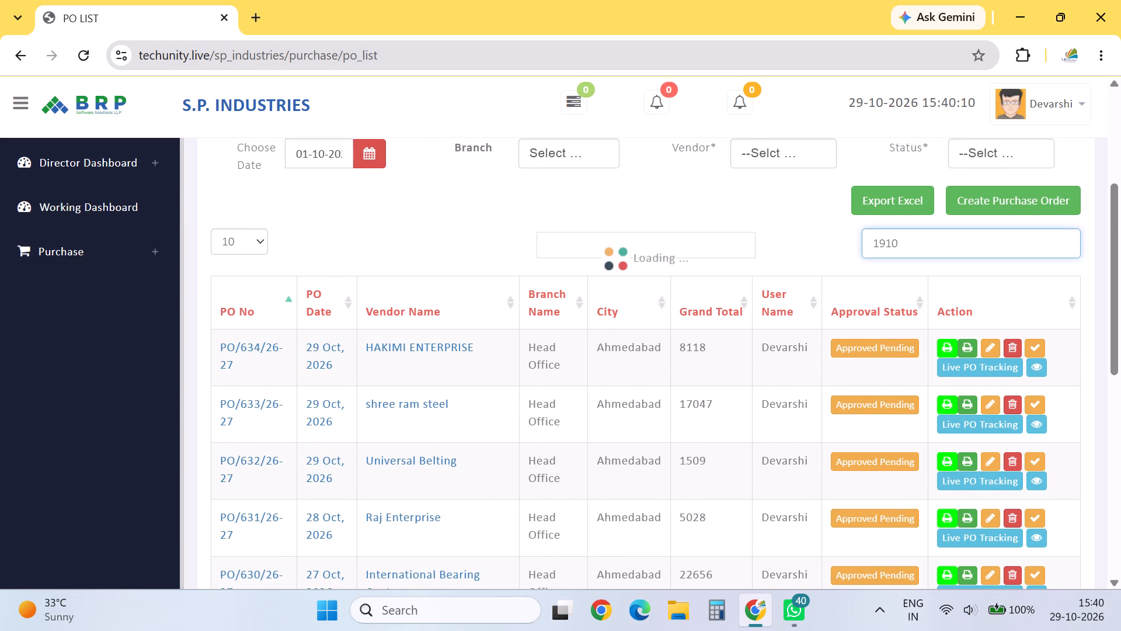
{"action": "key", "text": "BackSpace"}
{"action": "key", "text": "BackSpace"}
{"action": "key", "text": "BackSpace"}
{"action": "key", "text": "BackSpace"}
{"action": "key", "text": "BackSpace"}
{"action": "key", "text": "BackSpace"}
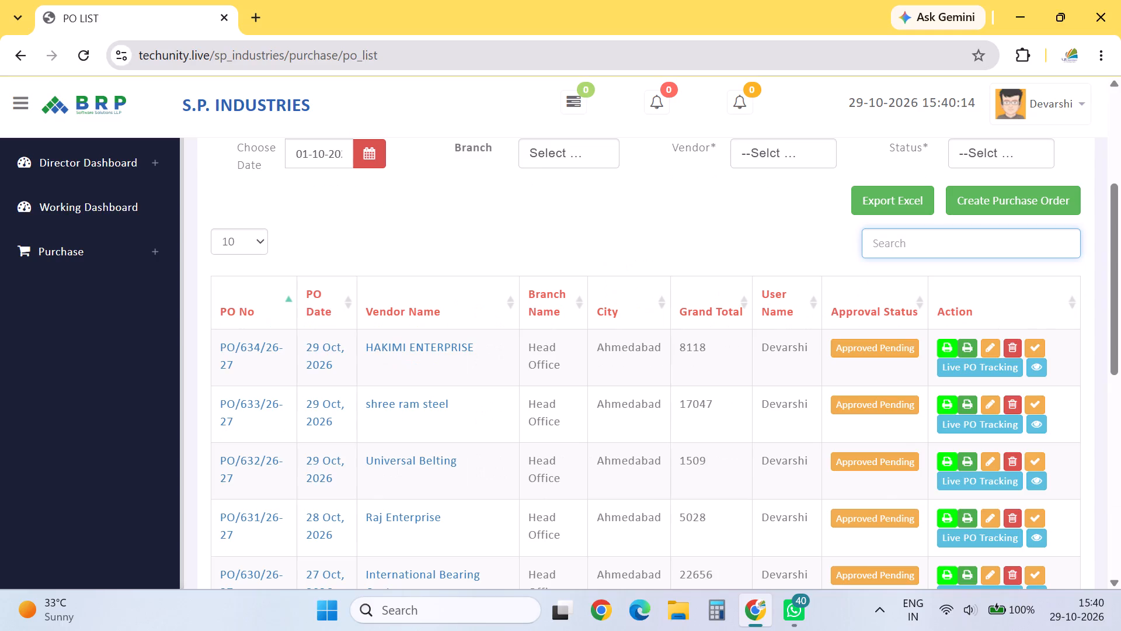
Search the purchase order list for 633 and approve shree ram steel's order PO/633/26-27.
{"action": "type", "text": "633"}
{"action": "key", "text": "Return"}
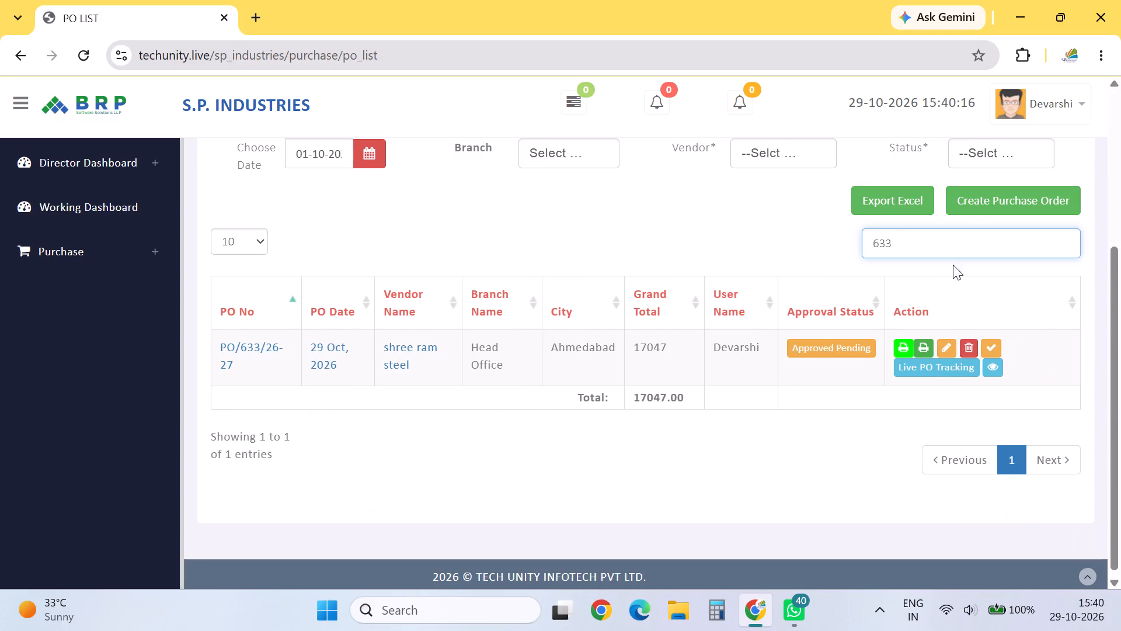
{"action": "left_click", "coordinate": [994, 345]}
{"action": "left_click", "coordinate": [326, 445]}
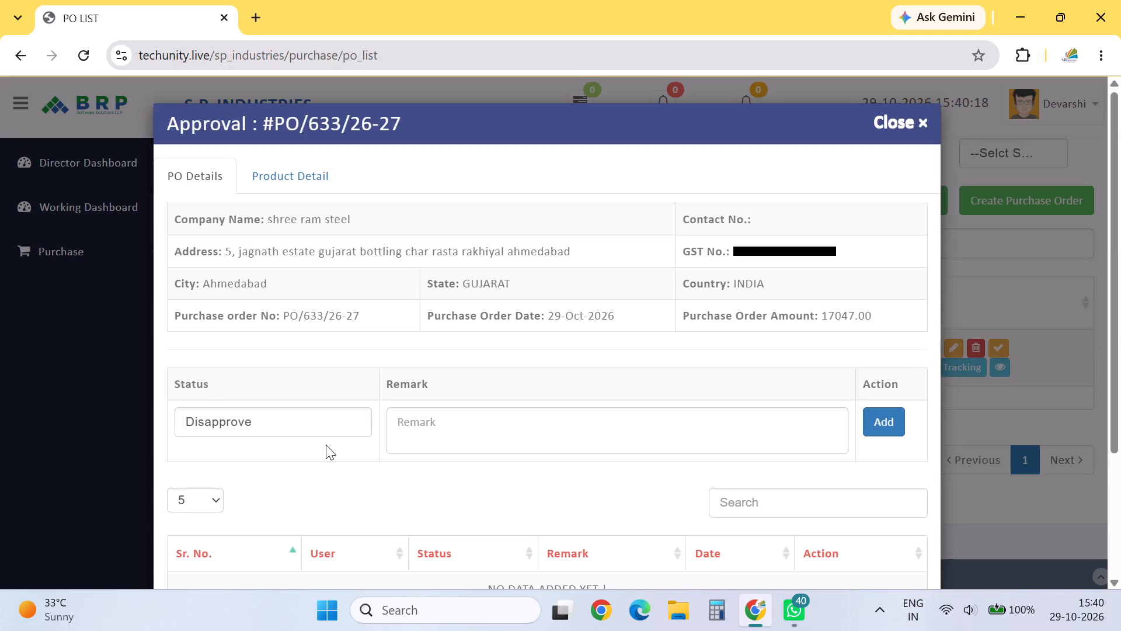
{"action": "left_click", "coordinate": [301, 418]}
{"action": "left_click", "coordinate": [264, 509]}
{"action": "left_click", "coordinate": [881, 419]}
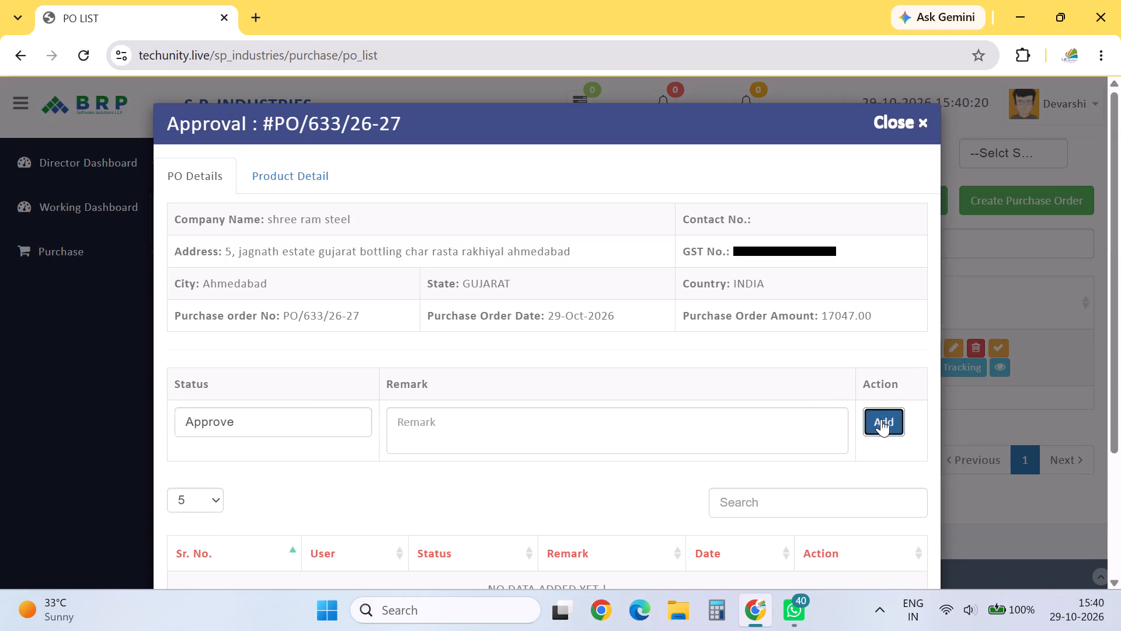
Create a new GRN from the pending inward list with invoice number G-1910, challan number 1910 and dispatch by ROAD.
{"action": "left_click", "coordinate": [105, 252]}
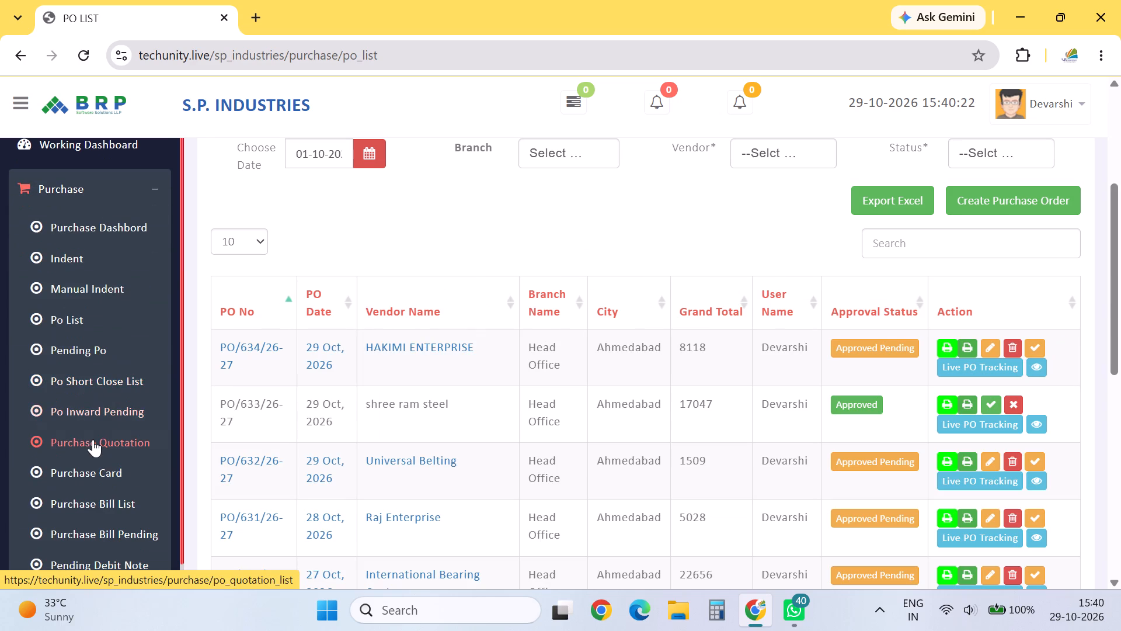
{"action": "left_click", "coordinate": [94, 420]}
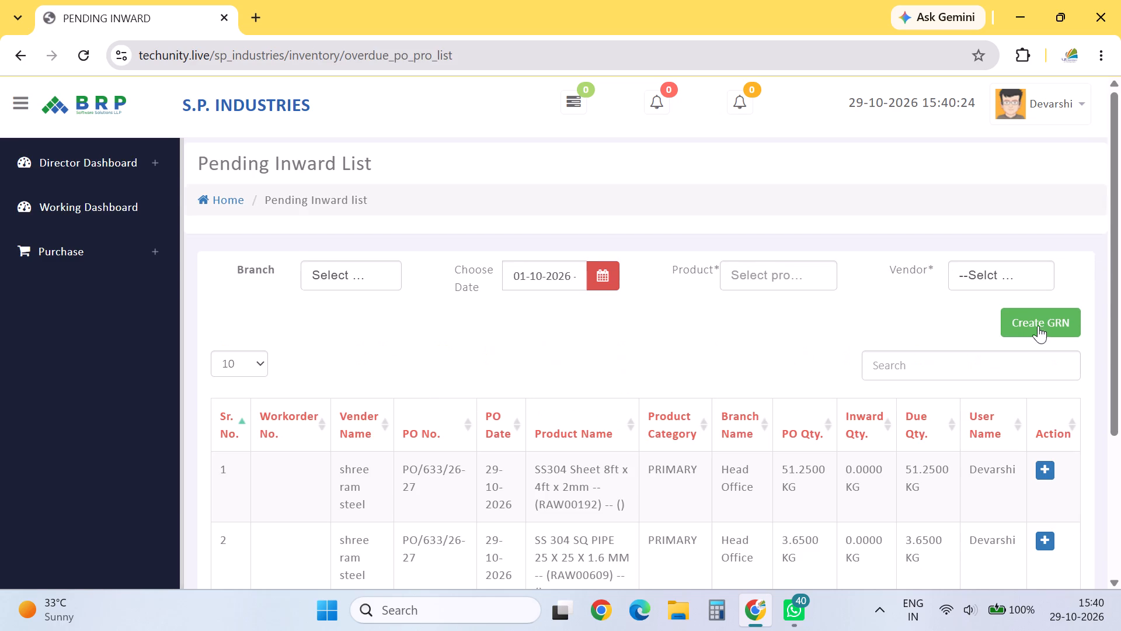
{"action": "left_click", "coordinate": [1046, 323]}
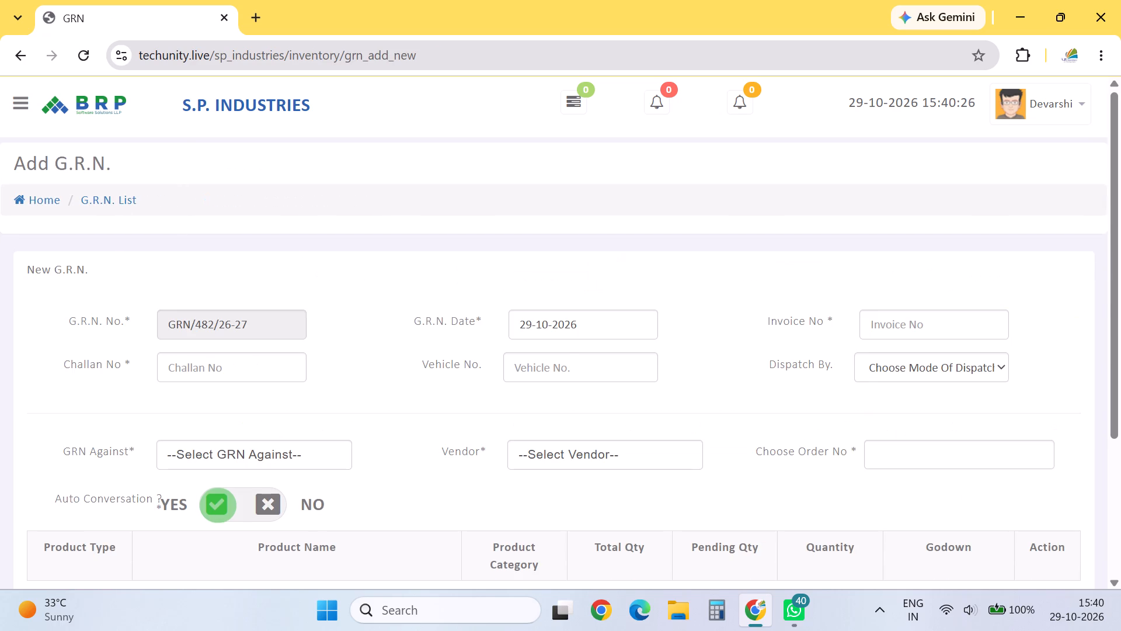
{"action": "left_click", "coordinate": [932, 337]}
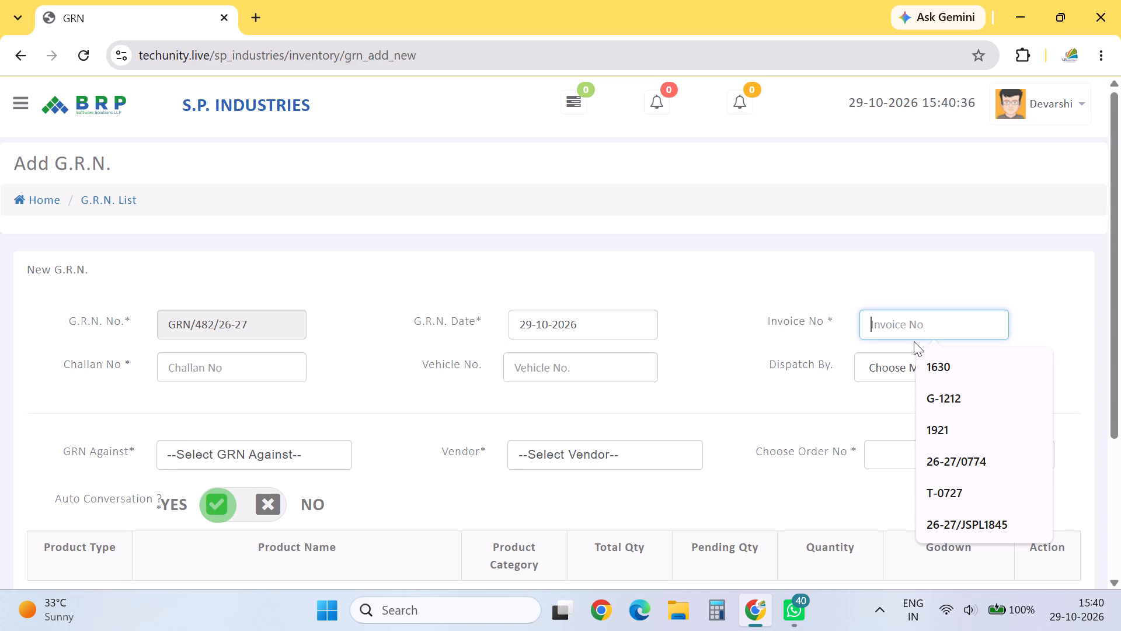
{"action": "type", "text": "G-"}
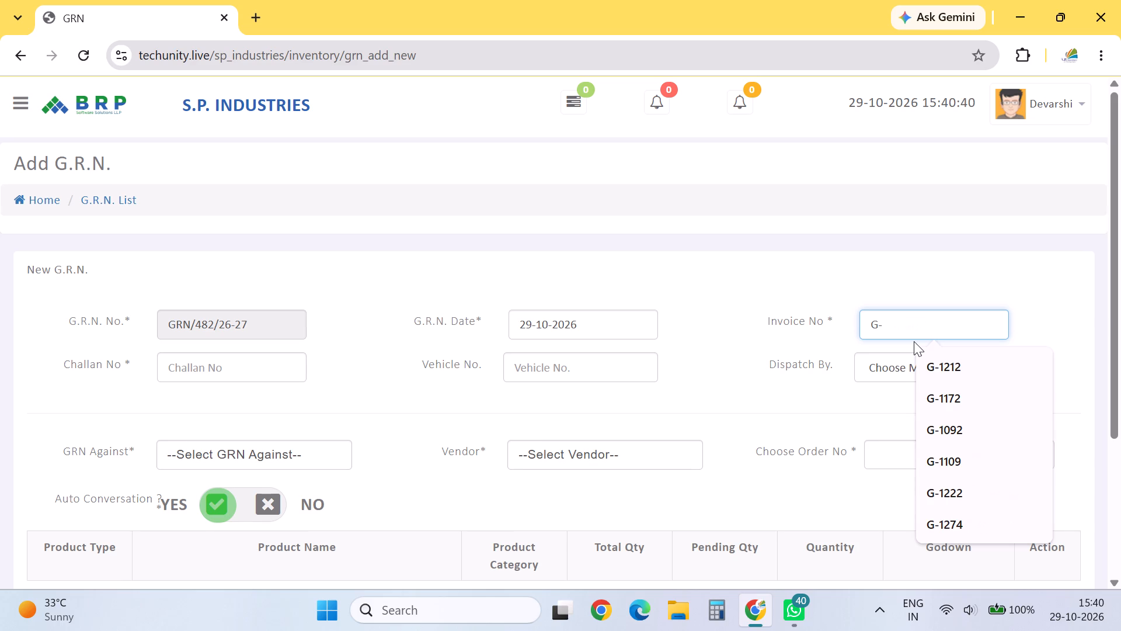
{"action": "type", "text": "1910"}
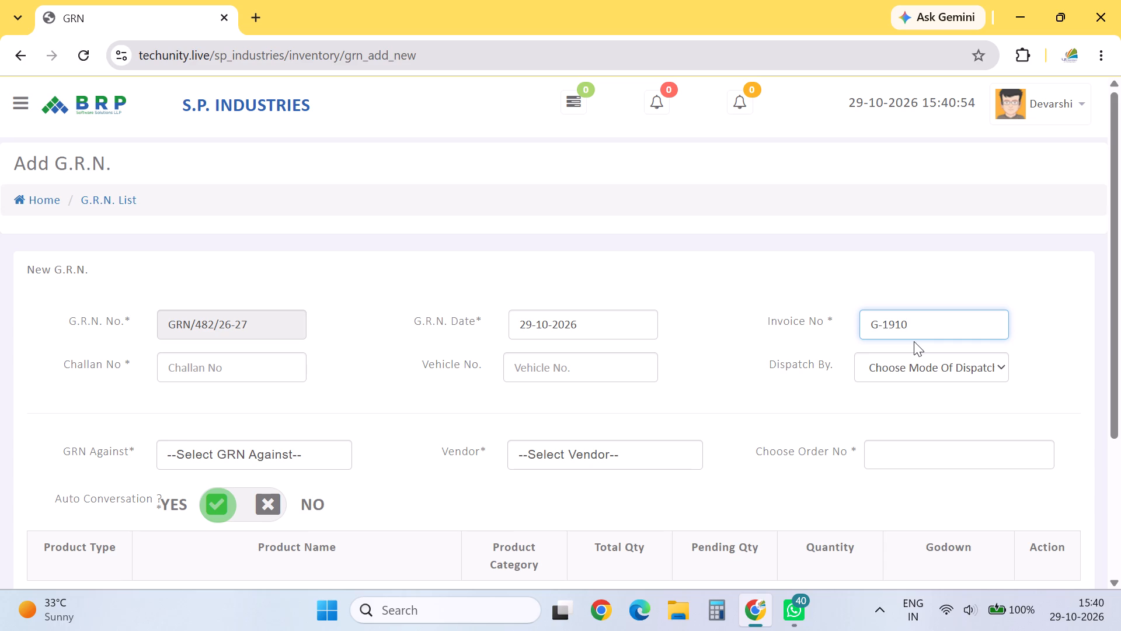
{"action": "left_click", "coordinate": [204, 379]}
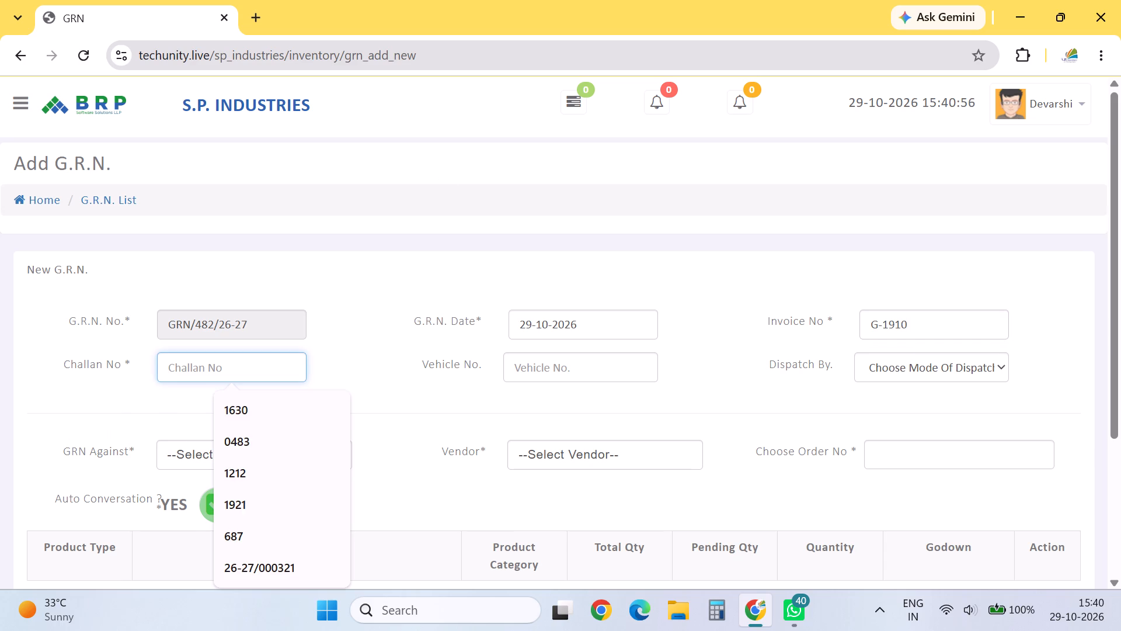
{"action": "type", "text": "1910"}
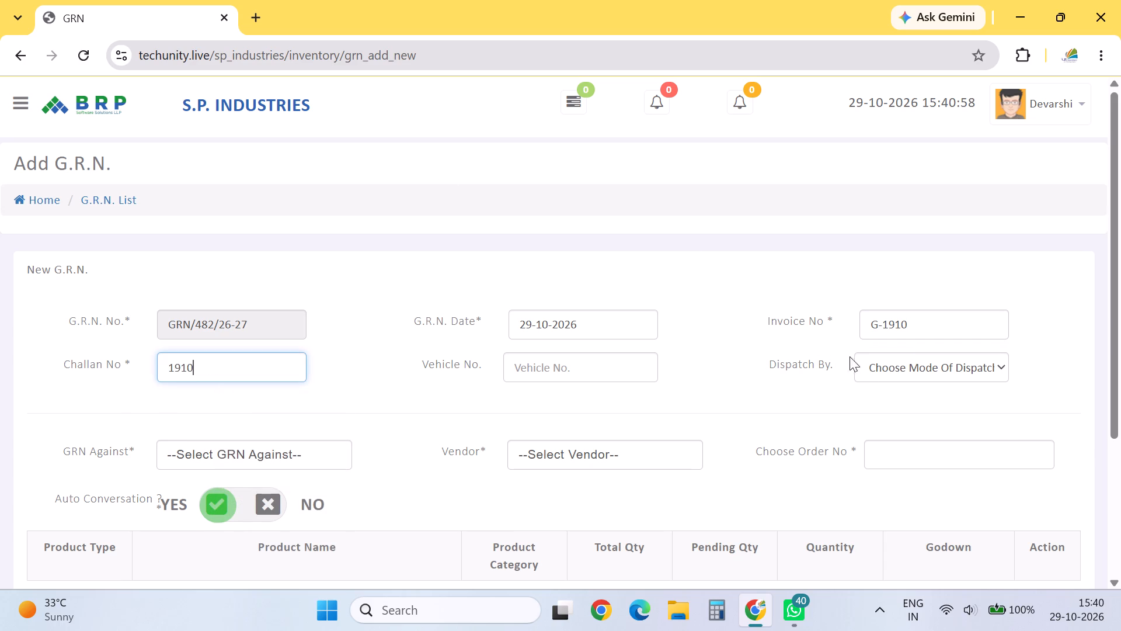
{"action": "left_click", "coordinate": [885, 367]}
{"action": "left_click_drag", "start_coordinate": [880, 428], "coordinate": [883, 411]}
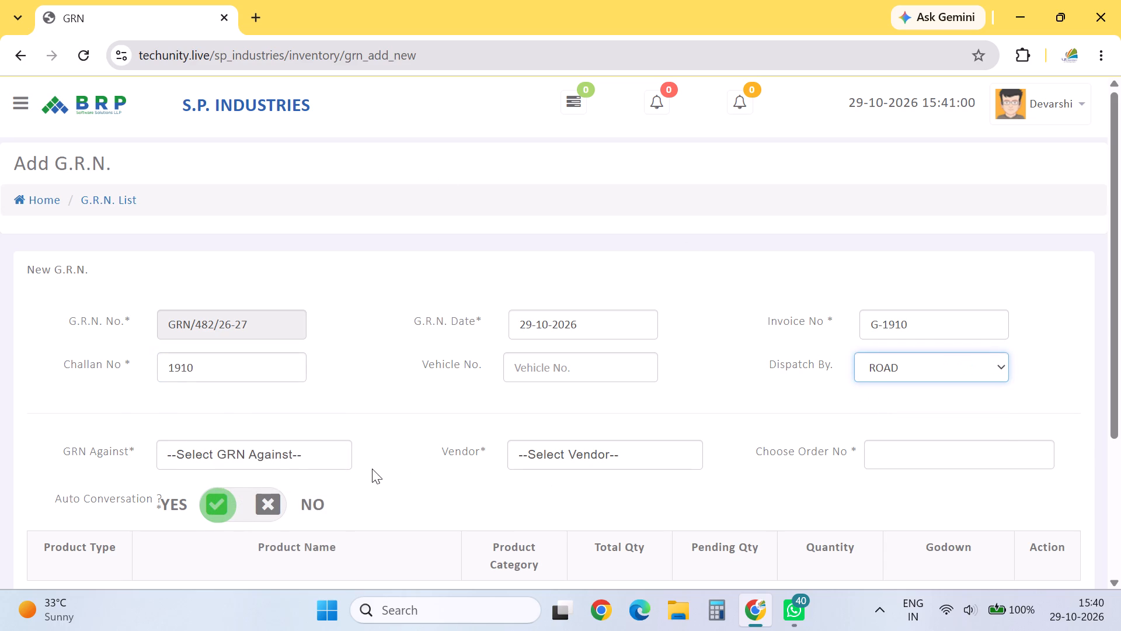
Set the GRN against Purchase Order, with vendor shree ram steel and order number PO/633/26-27.
{"action": "left_click", "coordinate": [316, 438]}
{"action": "left_click", "coordinate": [271, 471]}
{"action": "left_click", "coordinate": [271, 464]}
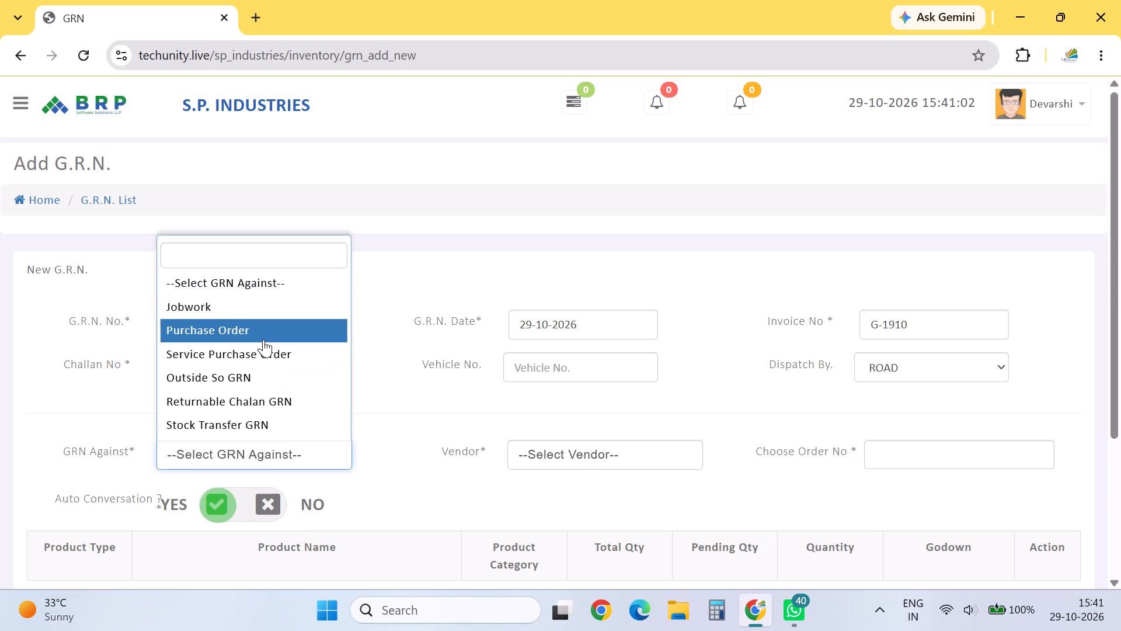
{"action": "left_click", "coordinate": [263, 339]}
{"action": "left_click", "coordinate": [556, 463]}
{"action": "type", "text": "SHREE RA"}
{"action": "key", "text": "Return"}
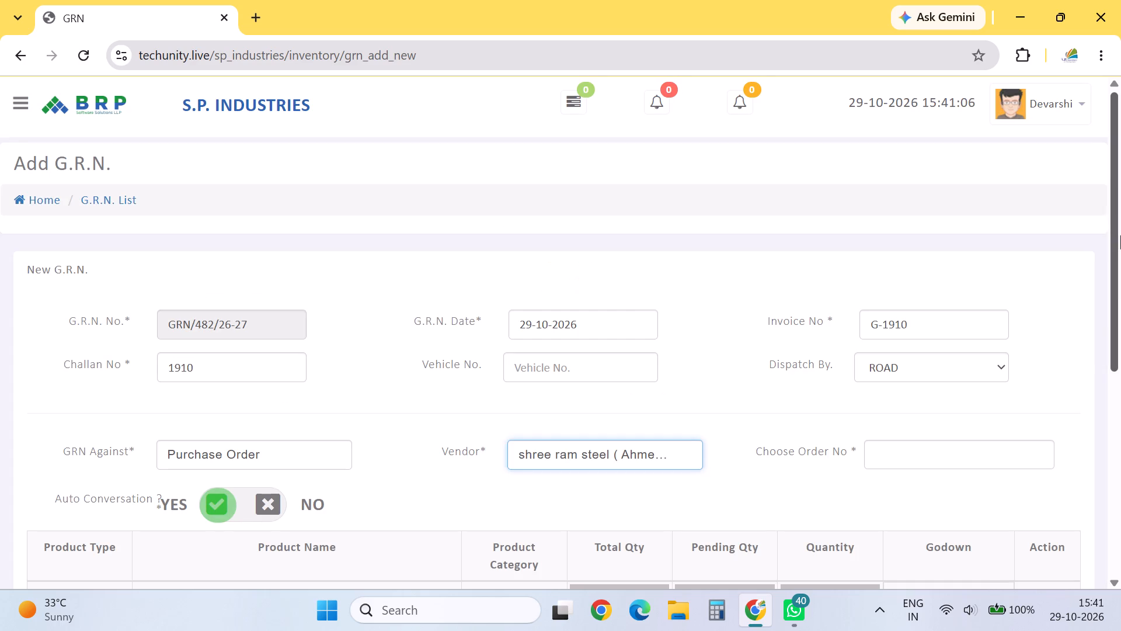
{"action": "left_click_drag", "start_coordinate": [960, 451], "coordinate": [958, 460]}
{"action": "left_click", "coordinate": [941, 511]}
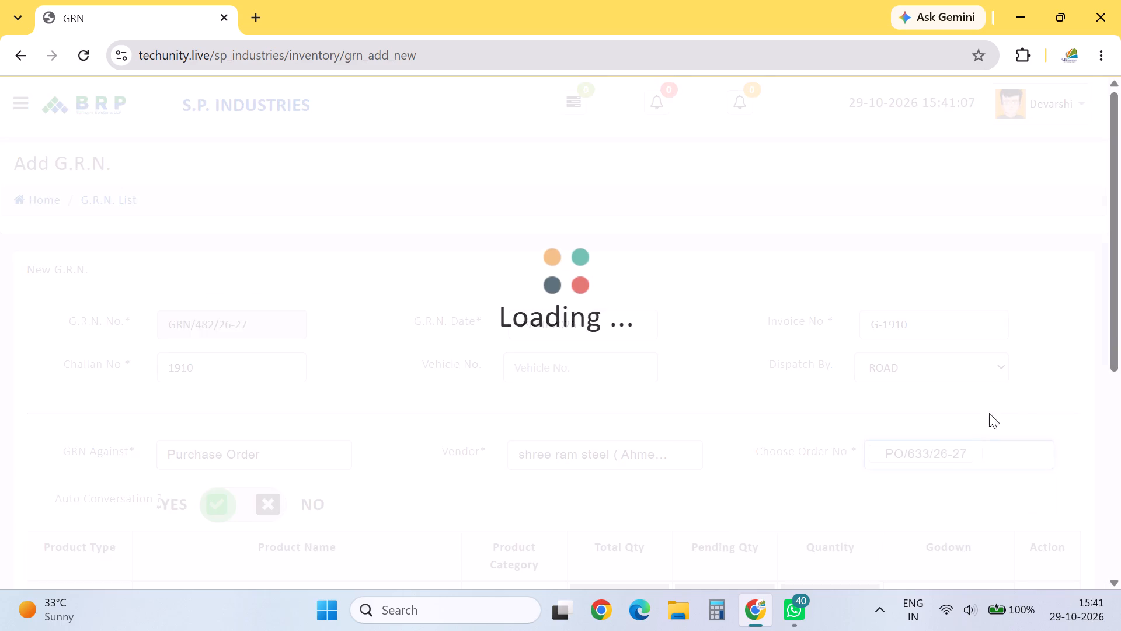
Enter received quantities of 51.250 KG for the SS304 Sheet 8ft x 4ft x 2mm and 3.650 KG for the SS 304 SQ PIPE.
{"action": "left_click_drag", "start_coordinate": [1110, 282], "coordinate": [1107, 421]}
{"action": "left_click", "coordinate": [834, 369]}
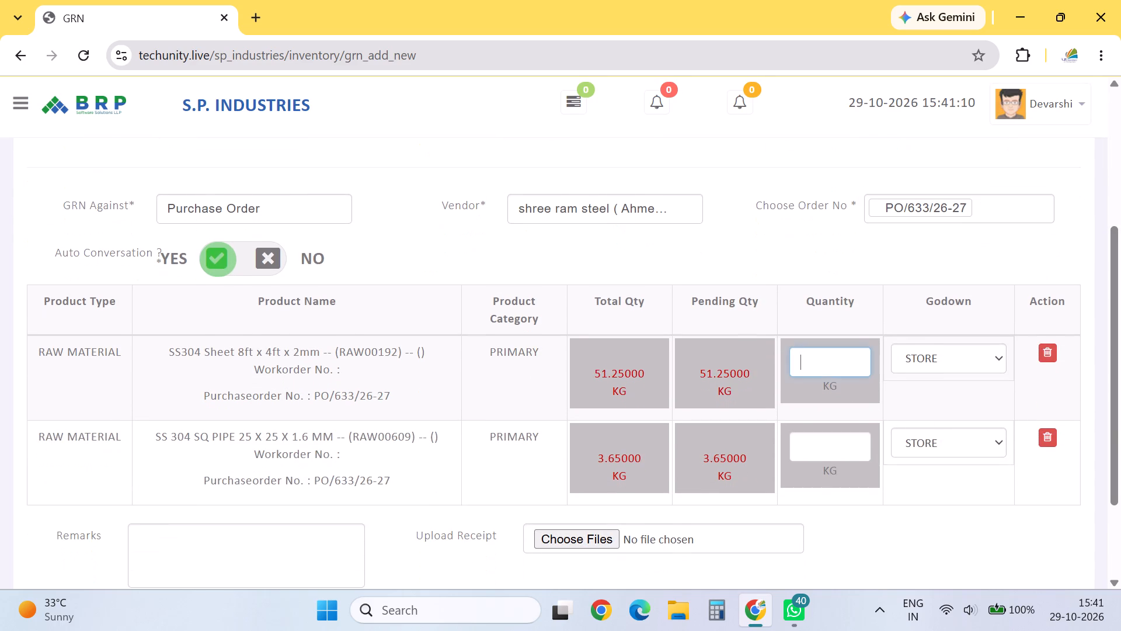
{"action": "type", "text": "51.250"}
{"action": "left_click", "coordinate": [838, 455]}
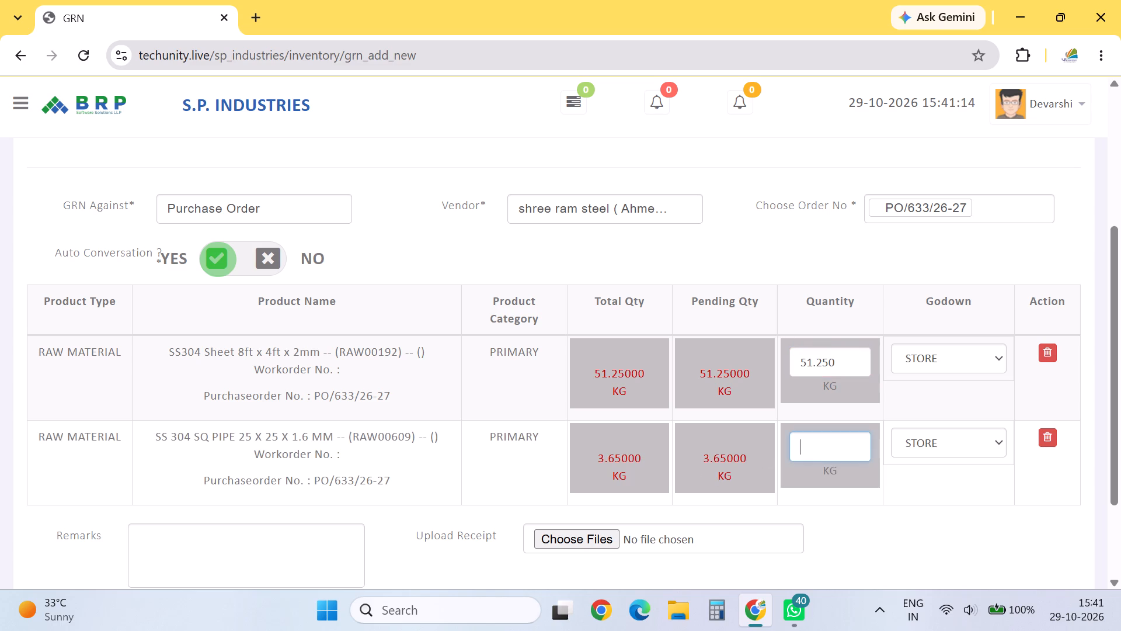
{"action": "key", "text": "period"}
{"action": "key", "text": "BackSpace"}
{"action": "type", "text": "3.3"}
{"action": "key", "text": "BackSpace"}
{"action": "type", "text": "650"}
Check the GRN header and item quantities against the invoice and submit the GRN.
{"action": "left_click_drag", "start_coordinate": [1120, 401], "coordinate": [1120, 414]}
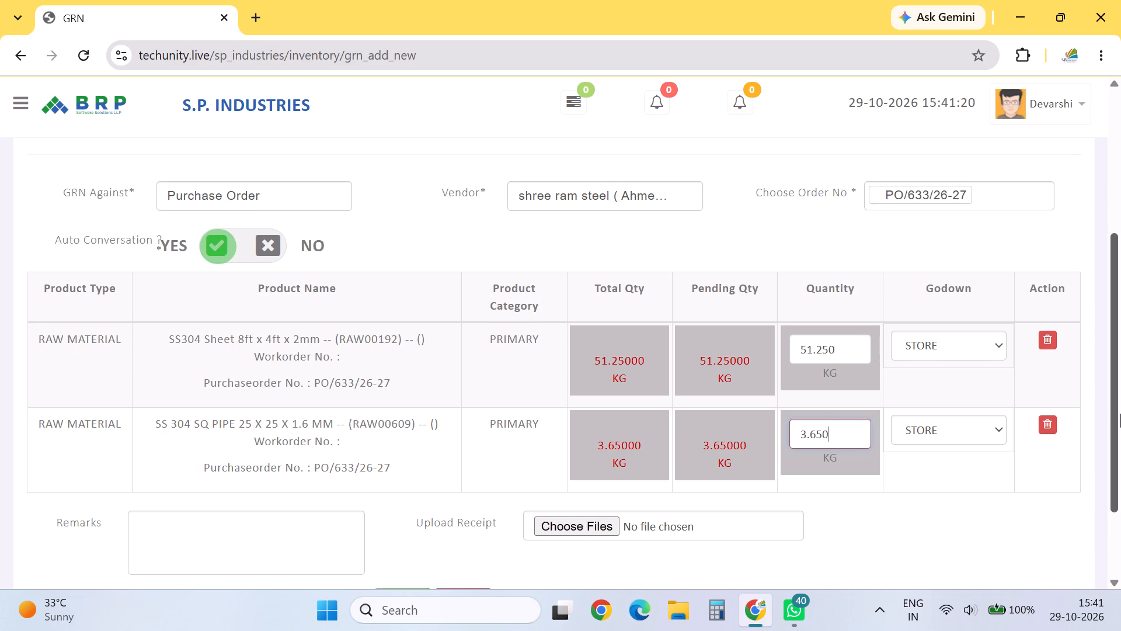
{"action": "left_click_drag", "start_coordinate": [1120, 414], "coordinate": [1120, 310]}
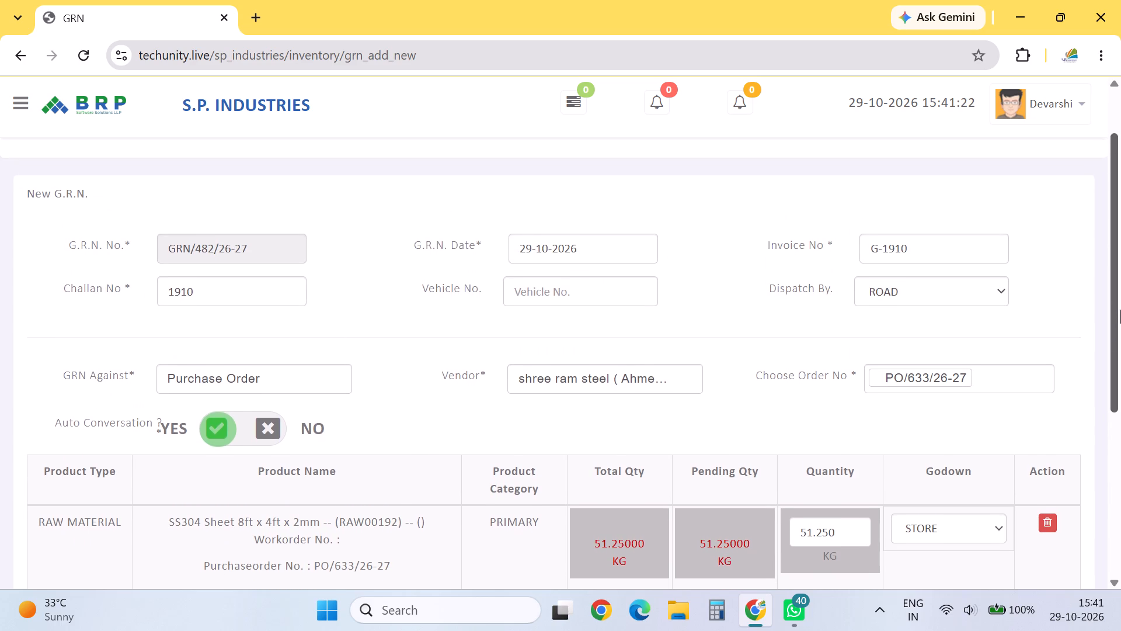
{"action": "left_click_drag", "start_coordinate": [1120, 310], "coordinate": [1120, 346]}
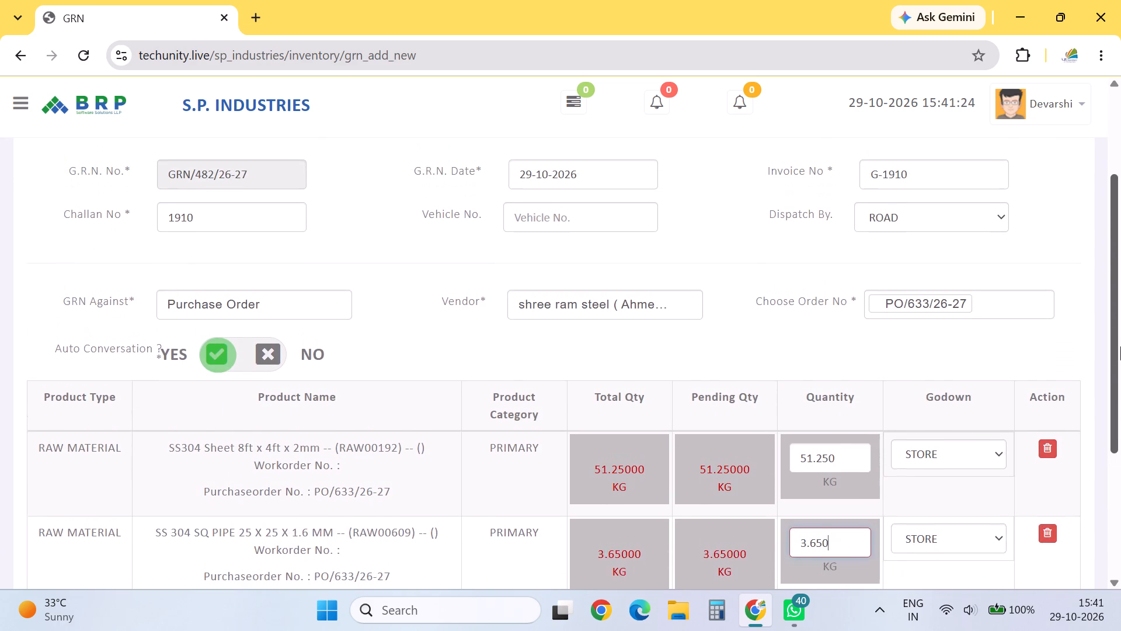
{"action": "left_click_drag", "start_coordinate": [1120, 346], "coordinate": [1120, 302]}
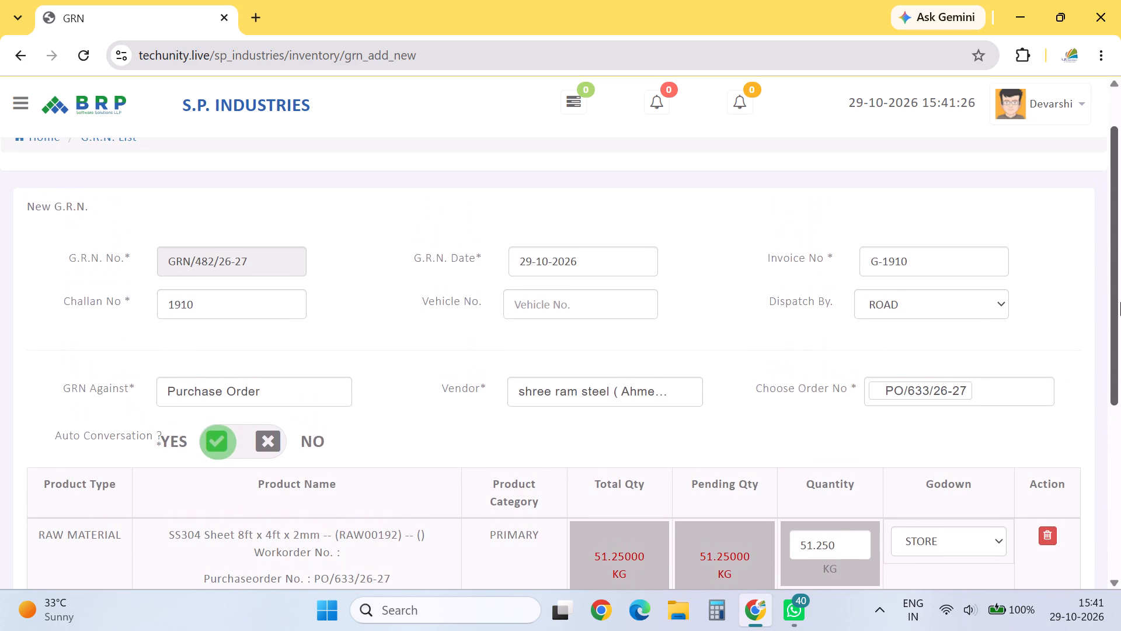
{"action": "left_click_drag", "start_coordinate": [1120, 302], "coordinate": [1120, 261]}
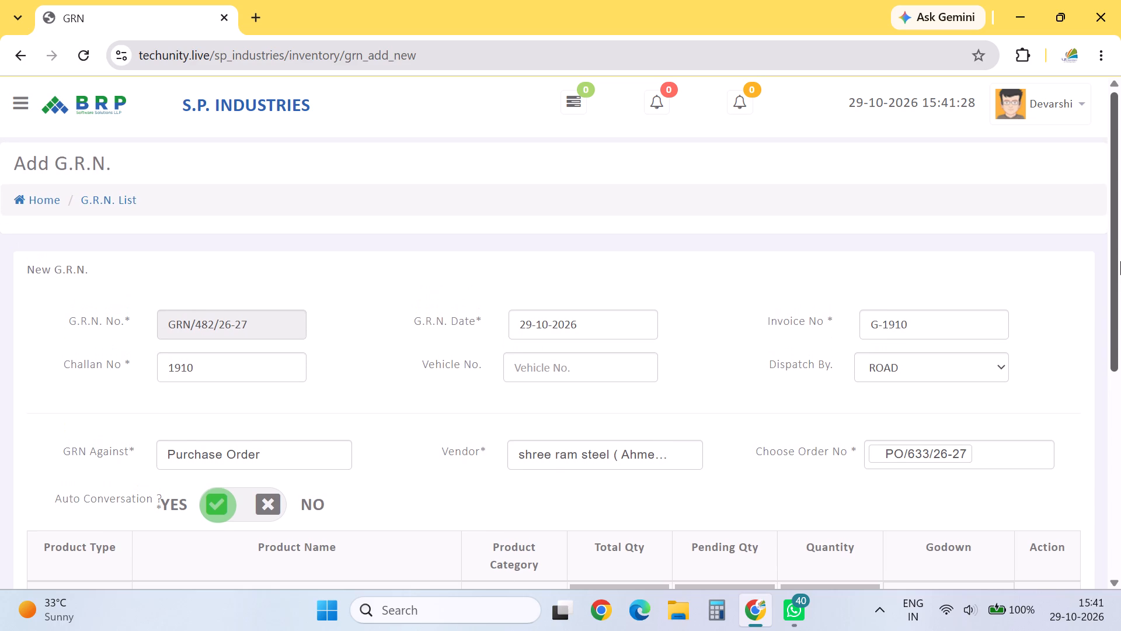
{"action": "left_click_drag", "start_coordinate": [1120, 261], "coordinate": [1120, 262]}
{"action": "left_click_drag", "start_coordinate": [1120, 262], "coordinate": [1120, 487]}
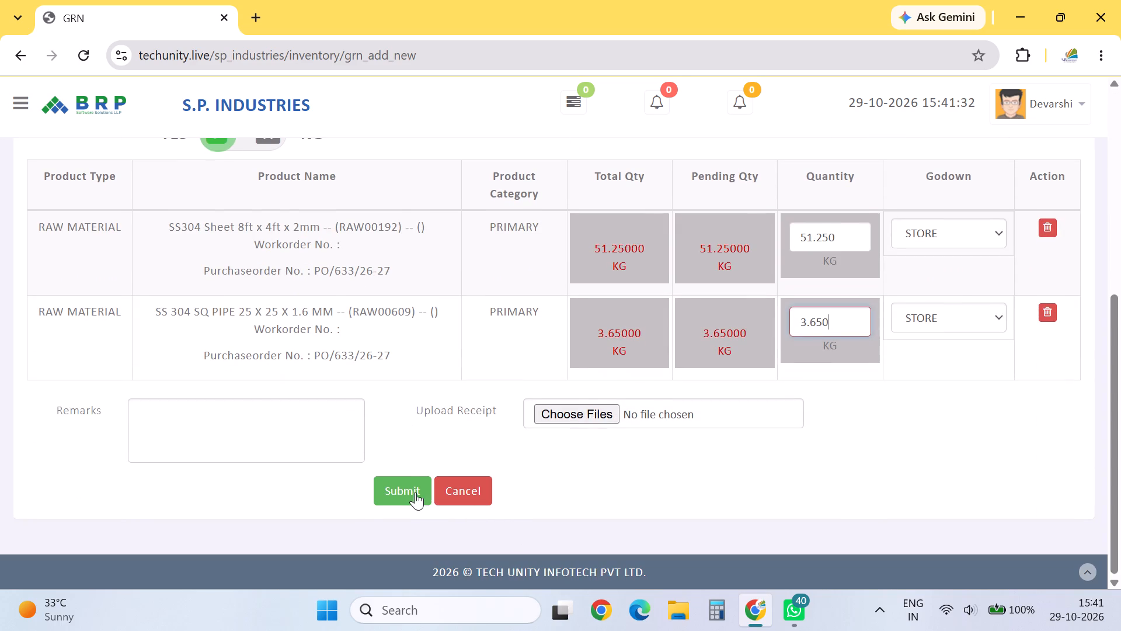
{"action": "left_click", "coordinate": [415, 492]}
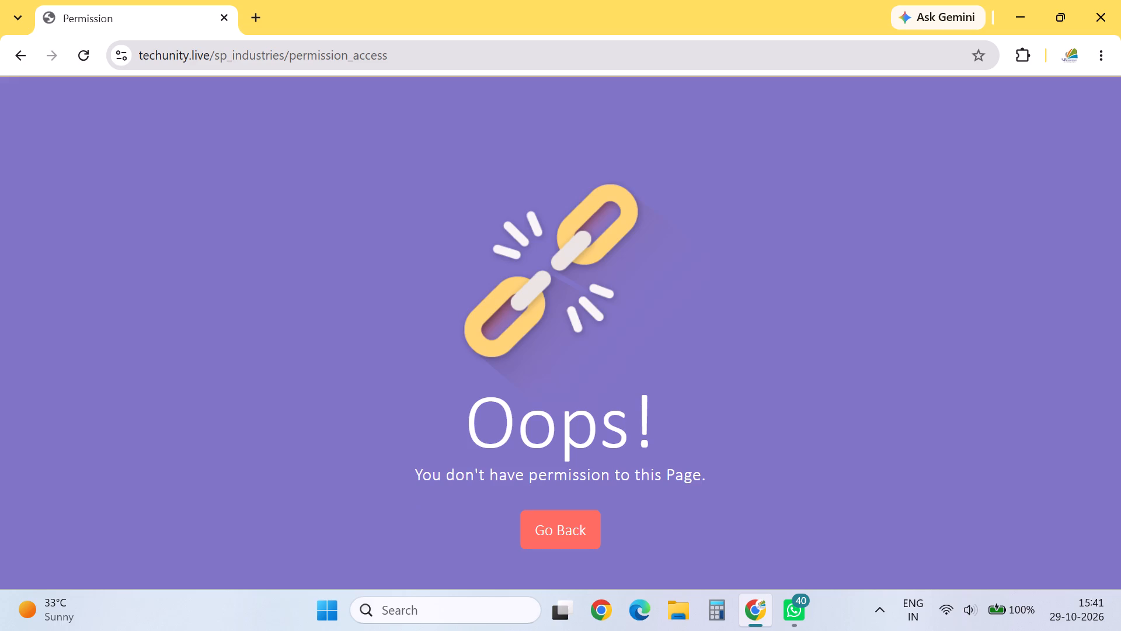
Leave the GRN page and open the purchase order list.
{"action": "left_click", "coordinate": [23, 50]}
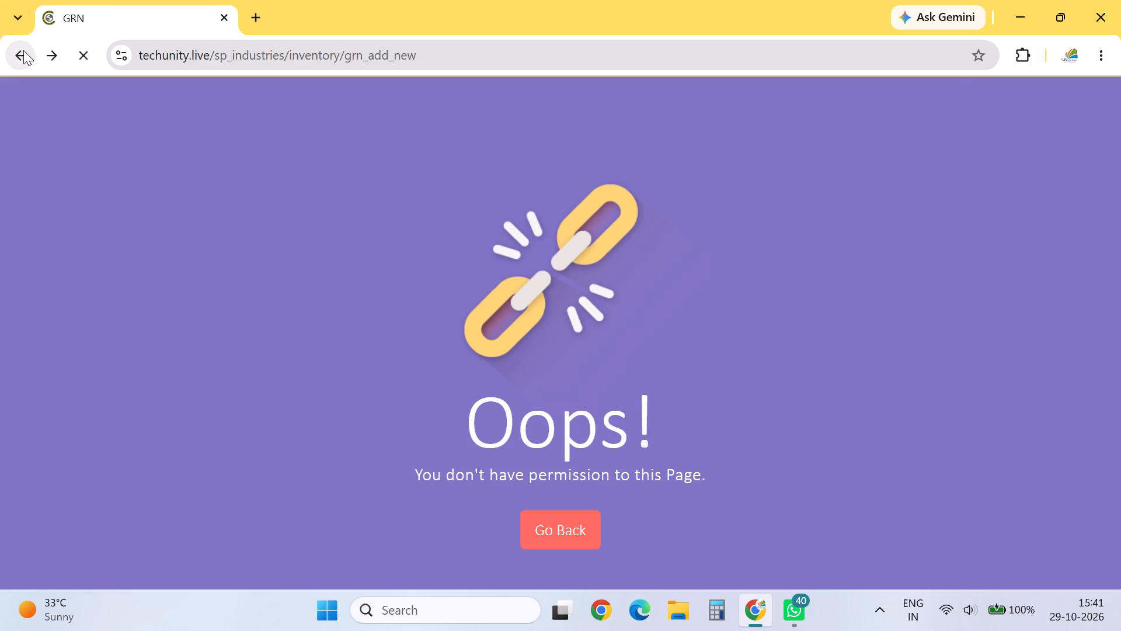
{"action": "left_click", "coordinate": [23, 50]}
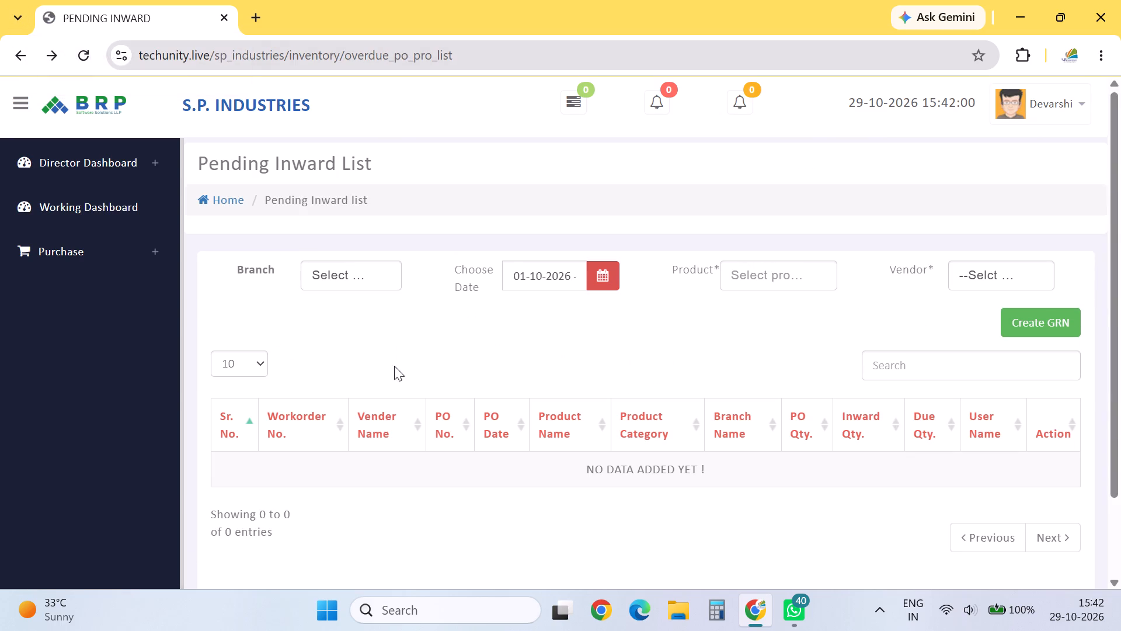
{"action": "left_click", "coordinate": [152, 252]}
{"action": "left_click", "coordinate": [54, 384]}
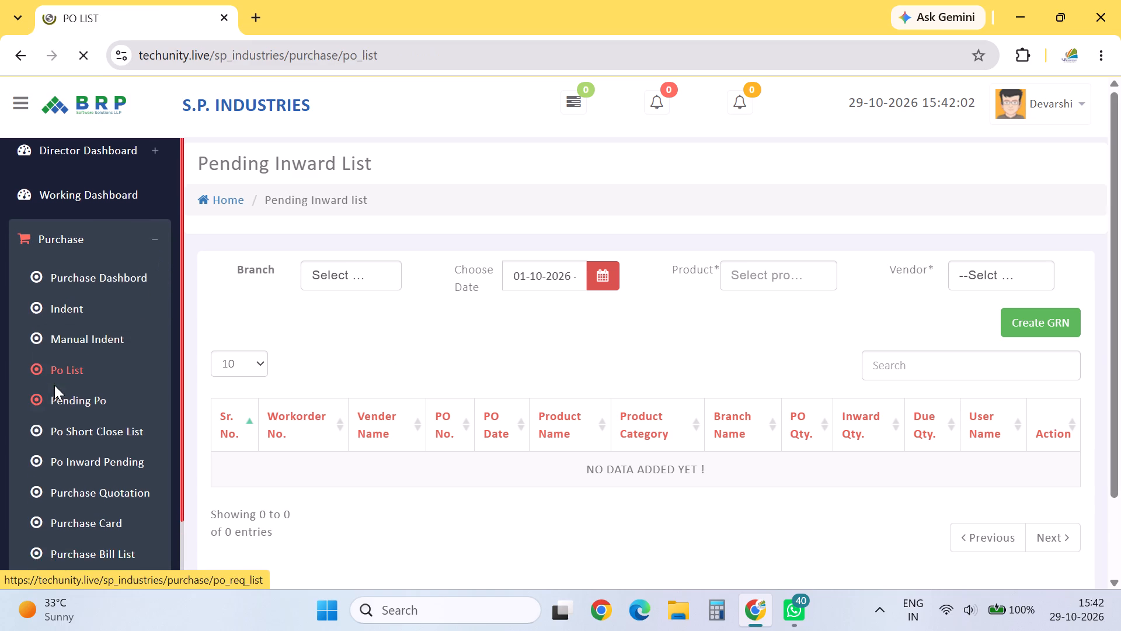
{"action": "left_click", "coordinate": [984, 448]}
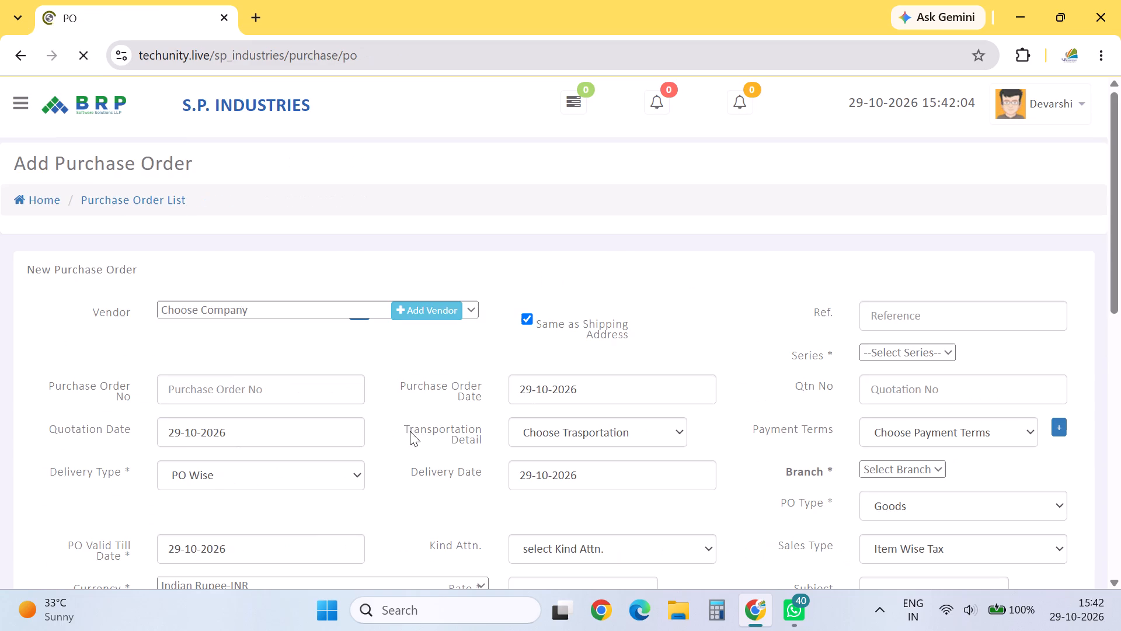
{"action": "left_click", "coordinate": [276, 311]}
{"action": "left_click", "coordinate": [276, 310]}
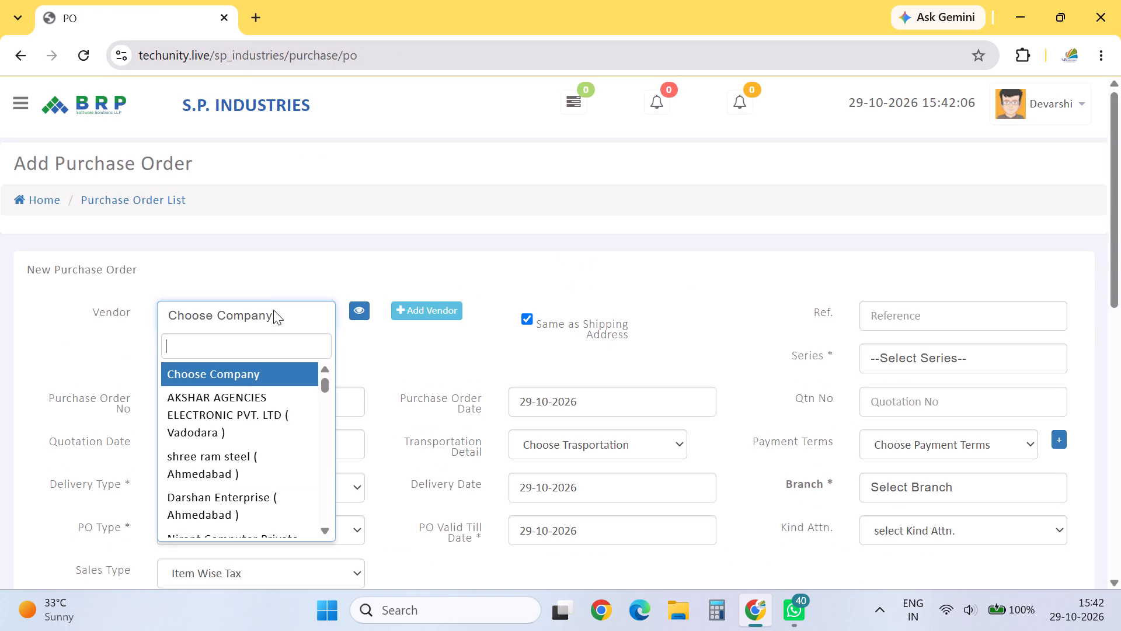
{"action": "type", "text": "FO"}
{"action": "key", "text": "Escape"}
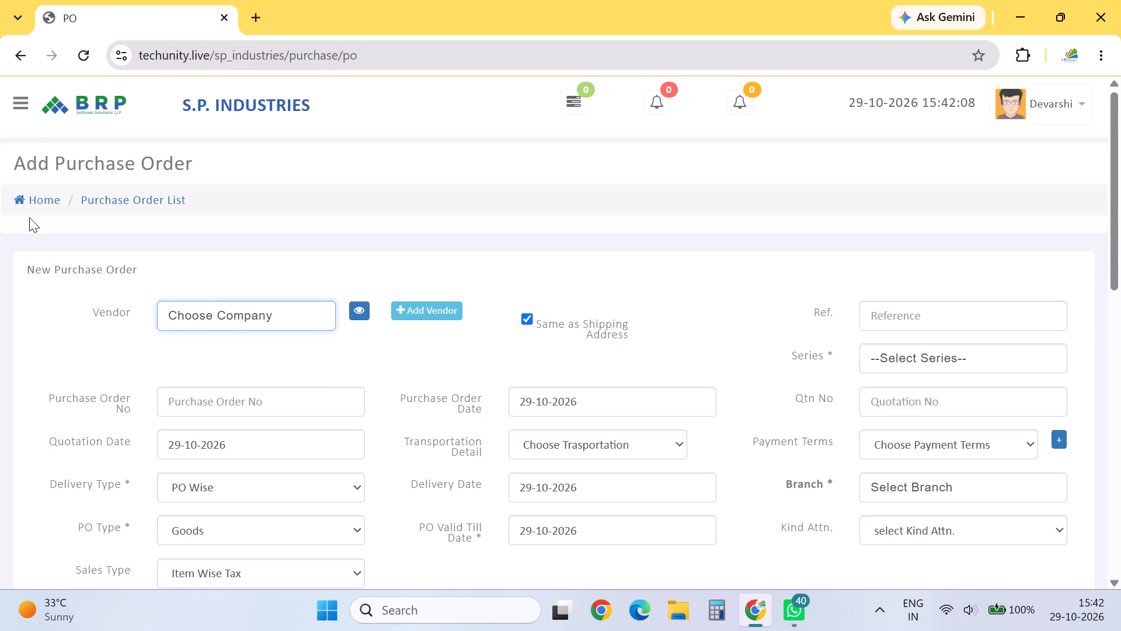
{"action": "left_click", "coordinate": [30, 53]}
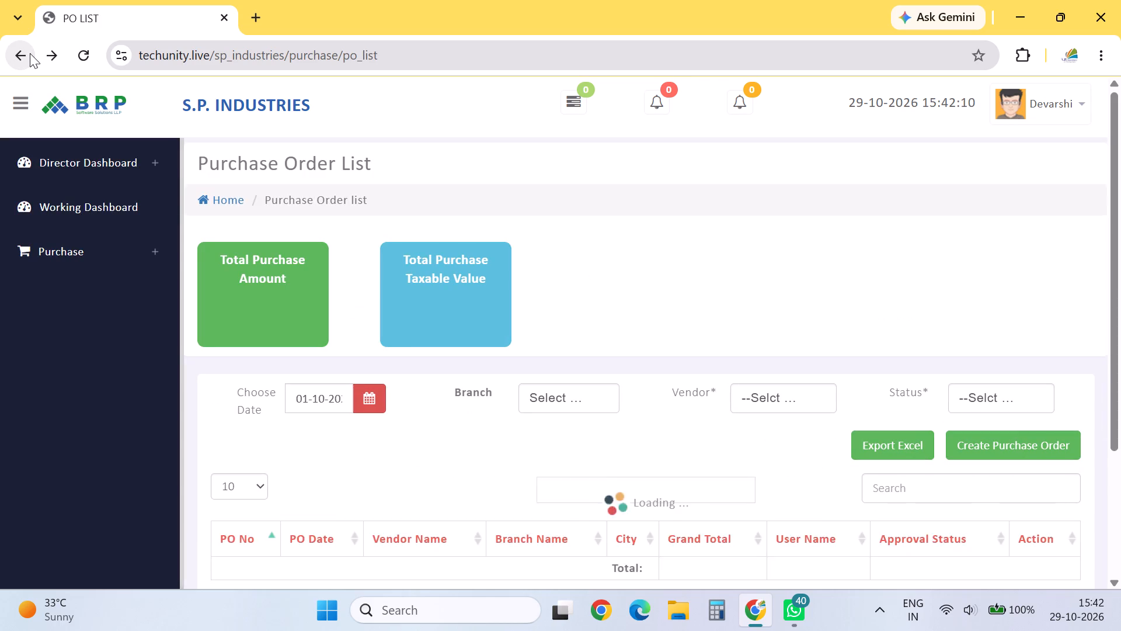
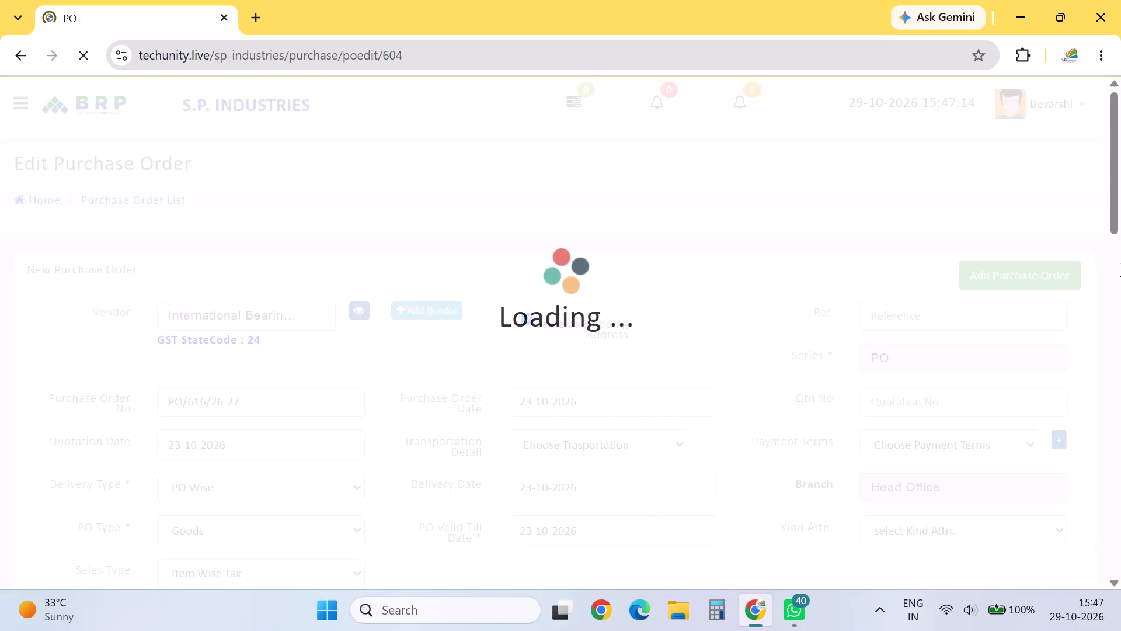
Set the rate of BEARING 6001 ZZ to 32 in purchase order PO/616/26-27 and update the item.
{"action": "left_click_drag", "start_coordinate": [1120, 263], "coordinate": [1117, 341]}
{"action": "left_click_drag", "start_coordinate": [1120, 323], "coordinate": [1120, 390]}
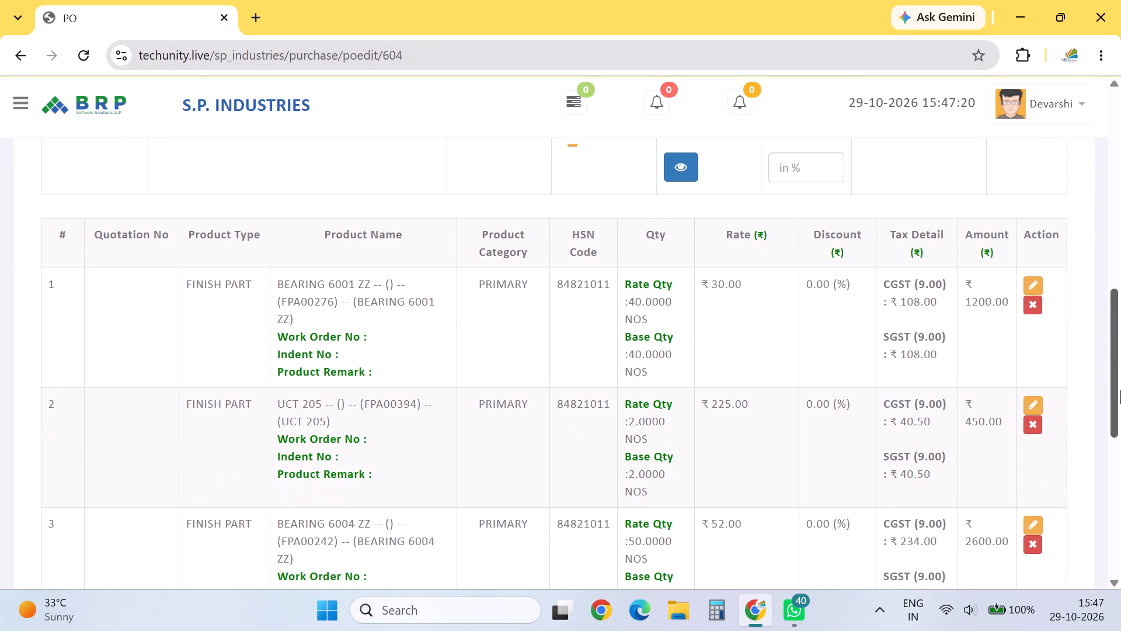
{"action": "left_click_drag", "start_coordinate": [1120, 390], "coordinate": [1120, 401]}
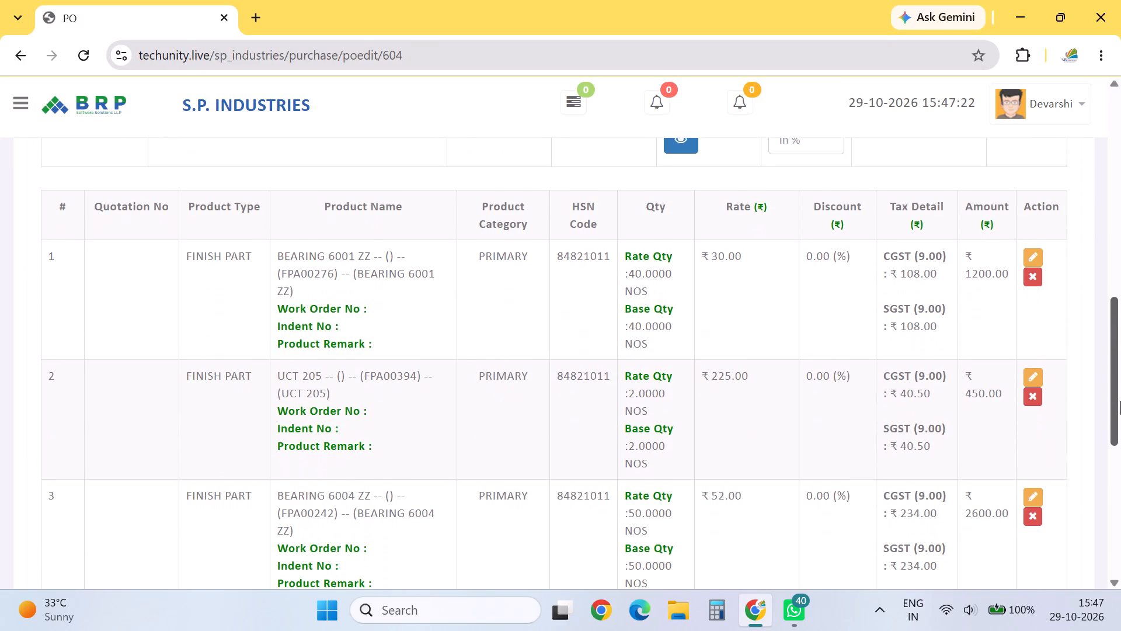
{"action": "left_click_drag", "start_coordinate": [1120, 401], "coordinate": [1120, 393]}
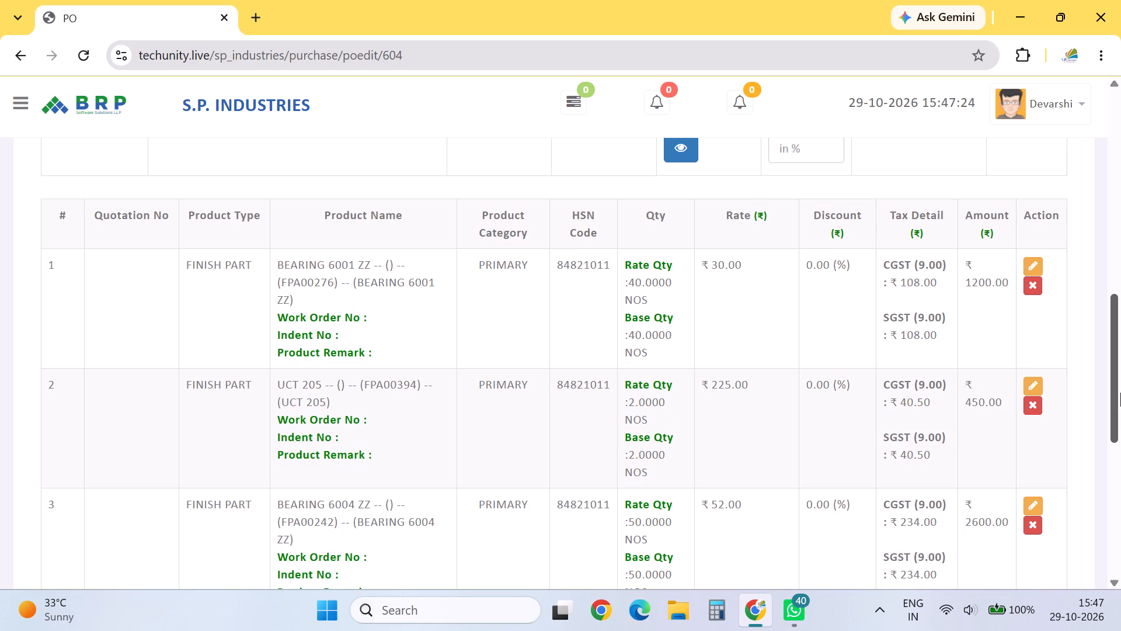
{"action": "left_click_drag", "start_coordinate": [1120, 393], "coordinate": [1105, 410]}
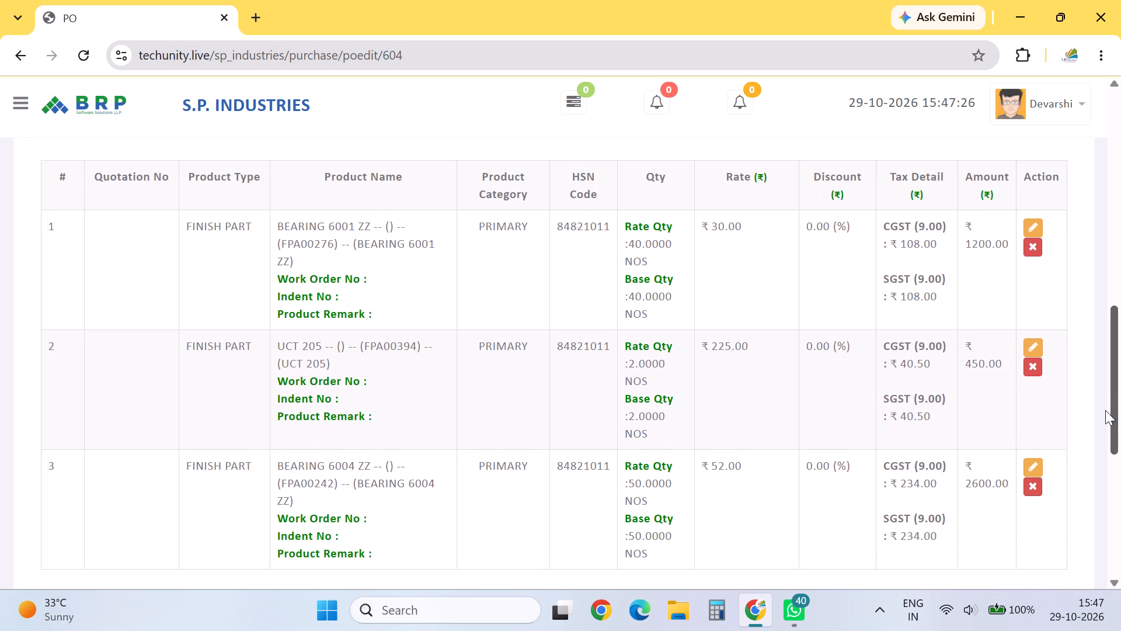
{"action": "left_click_drag", "start_coordinate": [1105, 410], "coordinate": [1120, 372]}
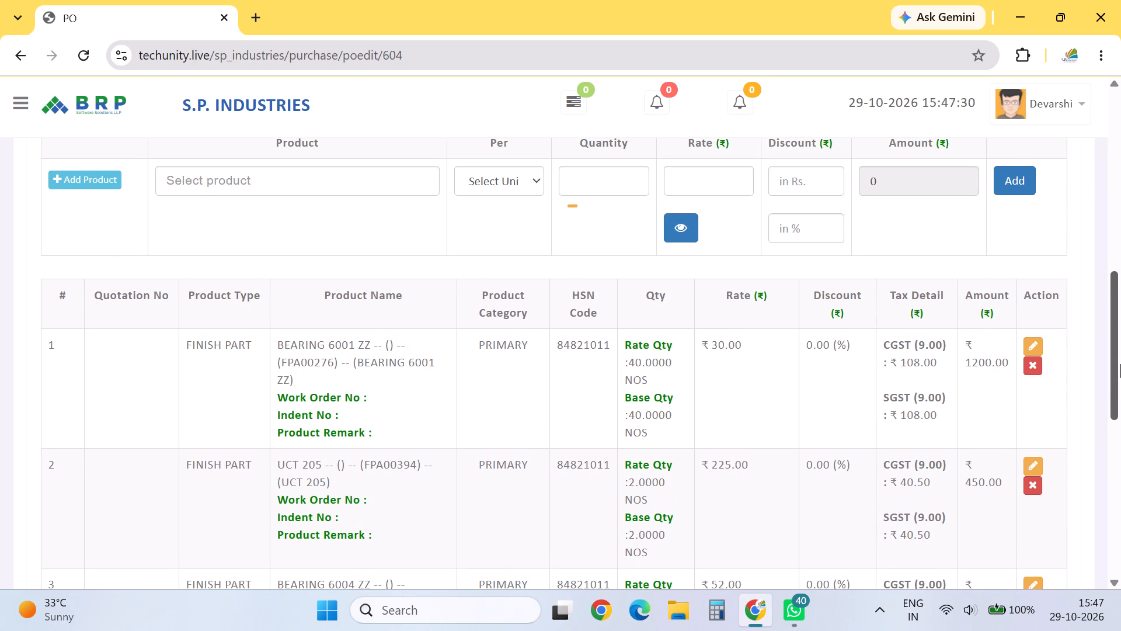
{"action": "left_click", "coordinate": [1120, 372]}
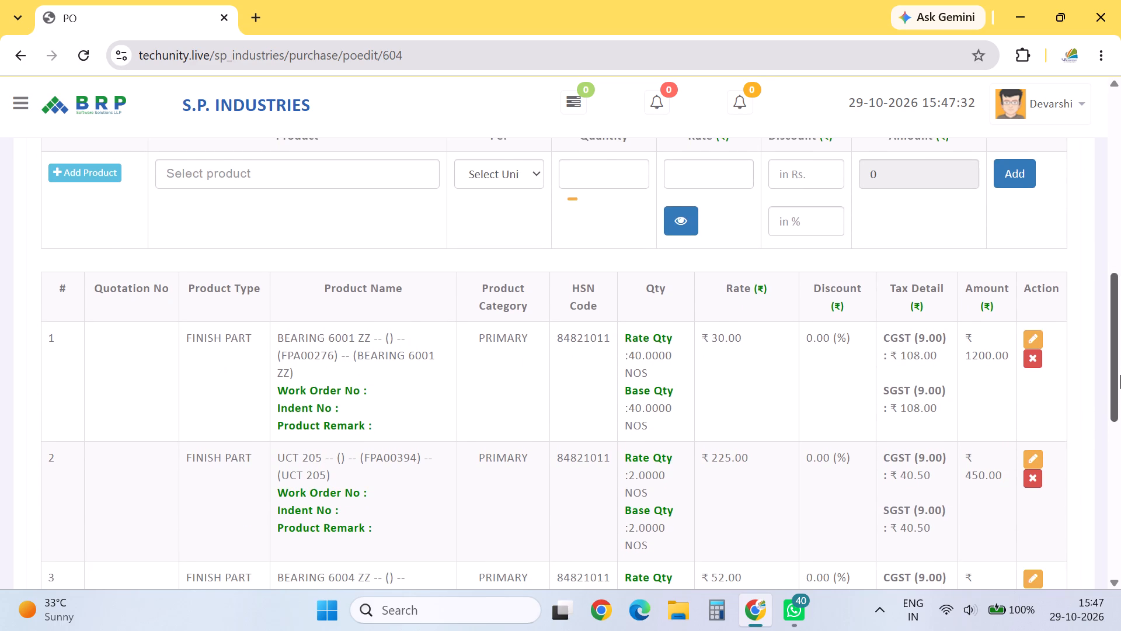
{"action": "left_click", "coordinate": [1033, 337]}
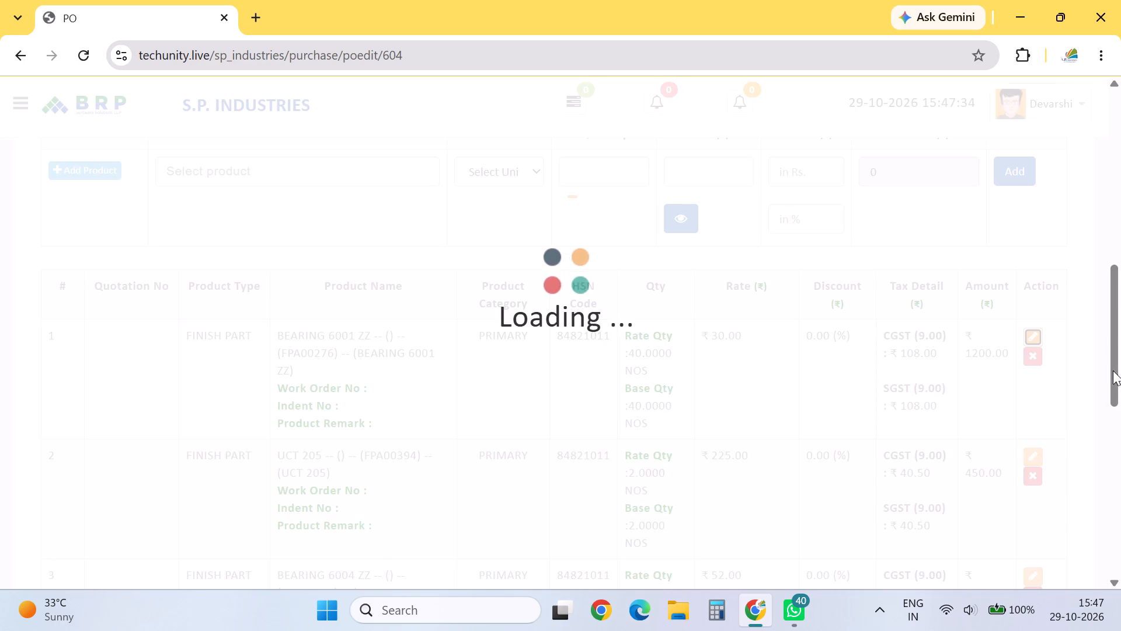
{"action": "left_click_drag", "start_coordinate": [1116, 372], "coordinate": [1112, 351]}
{"action": "double_click", "coordinate": [725, 242]}
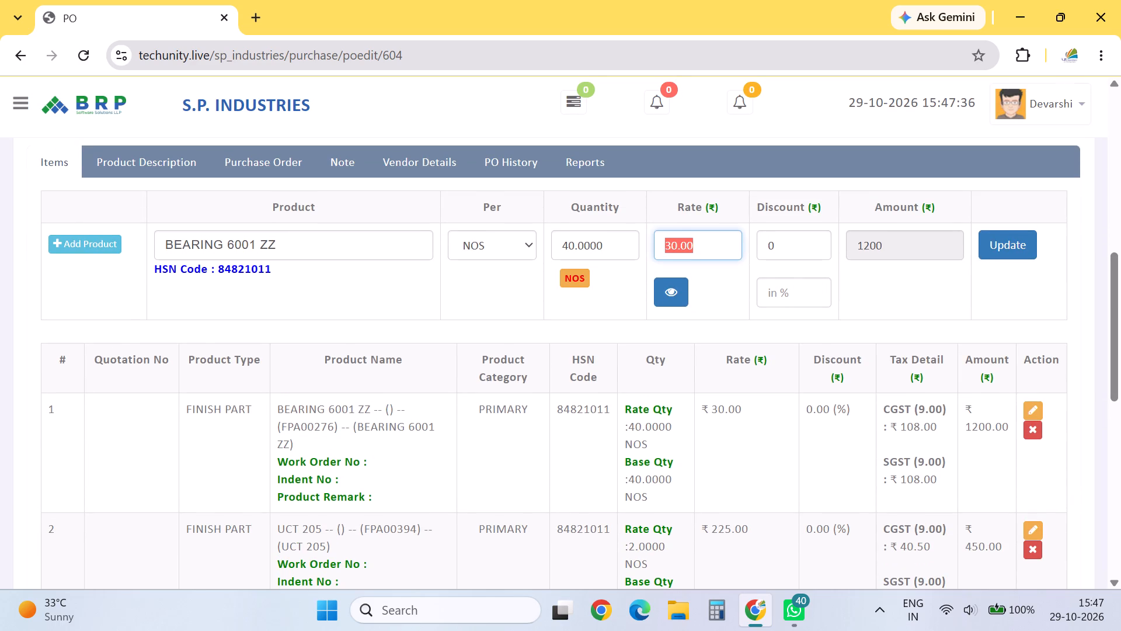
{"action": "type", "text": "32"}
{"action": "left_click", "coordinate": [1000, 237]}
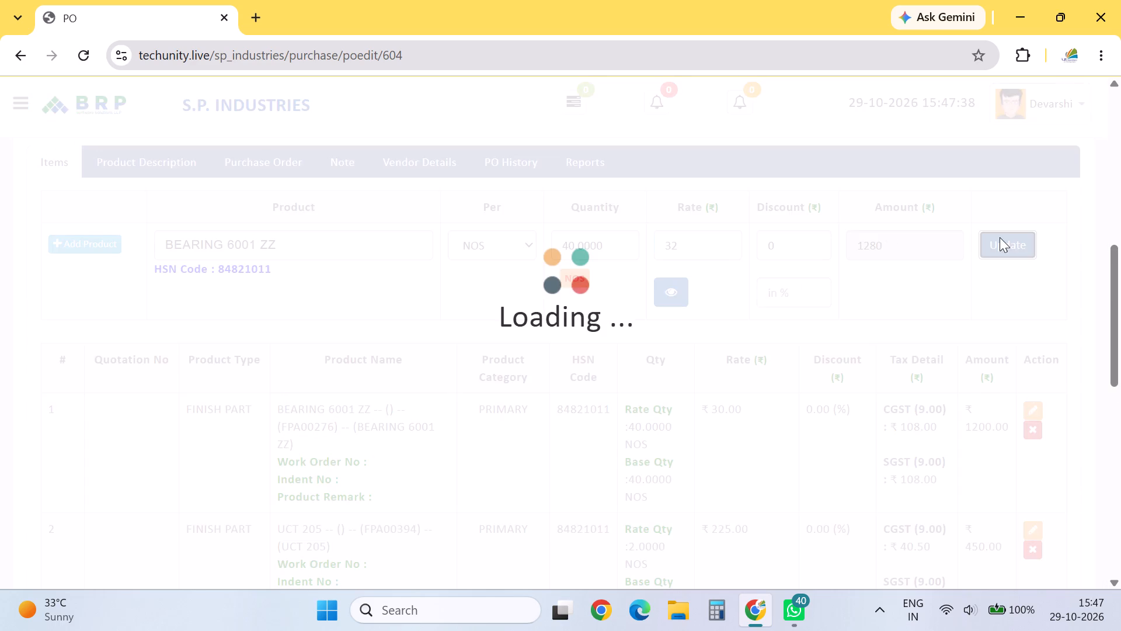
Check the bearing items and order totals of PO/616/26-27 and submit the purchase order.
{"action": "left_click_drag", "start_coordinate": [1120, 308], "coordinate": [1120, 359]}
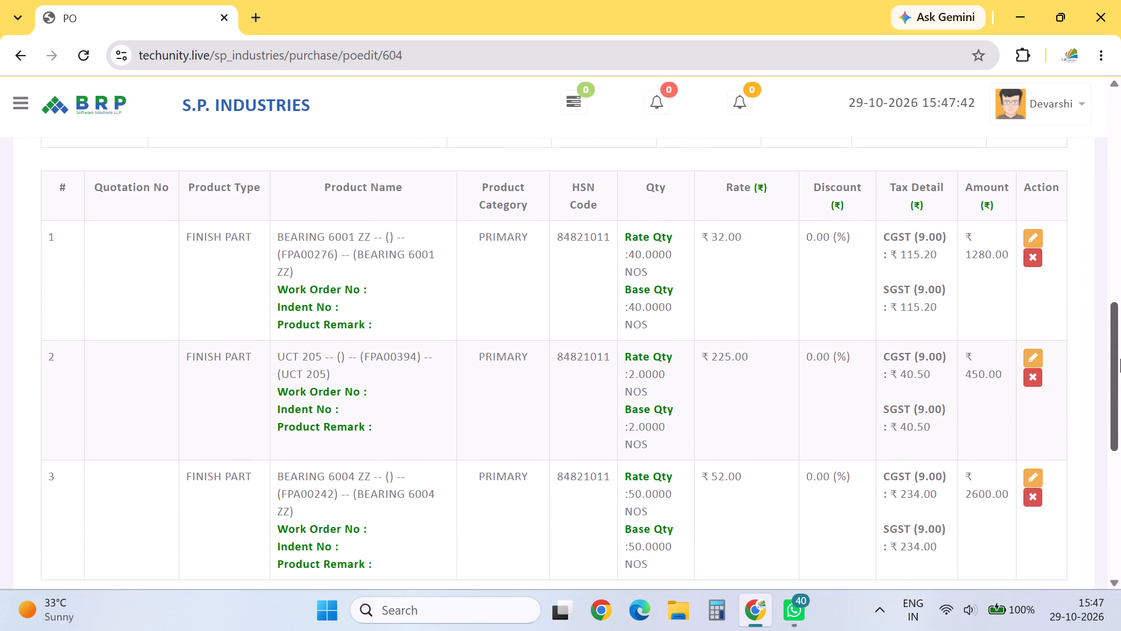
{"action": "left_click_drag", "start_coordinate": [1120, 359], "coordinate": [1120, 367]}
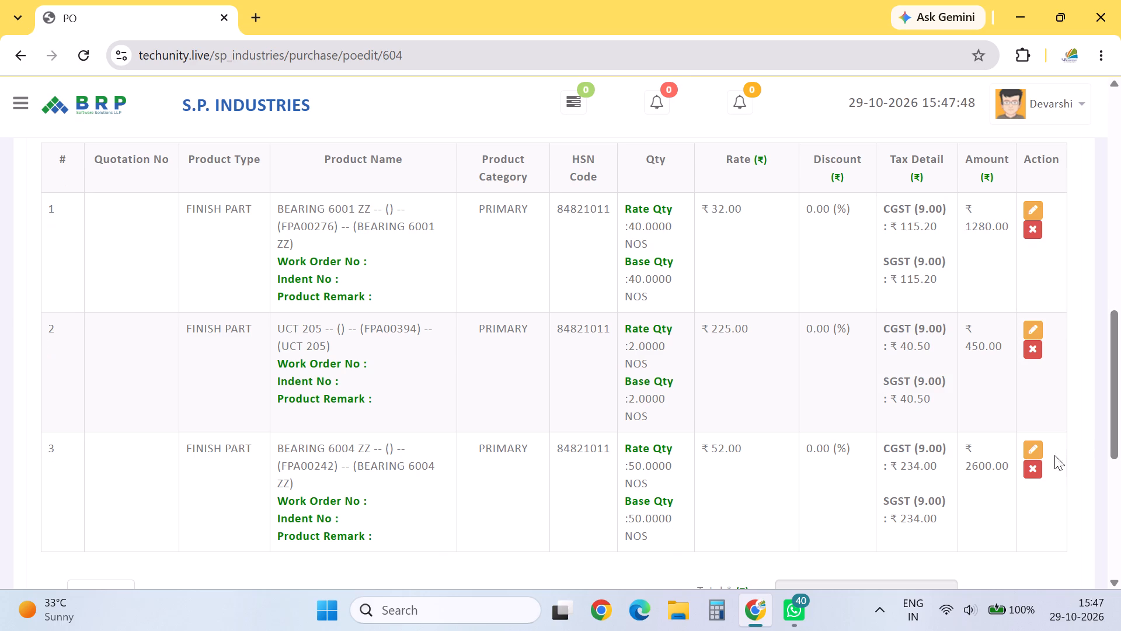
{"action": "left_click_drag", "start_coordinate": [1119, 386], "coordinate": [1120, 419]}
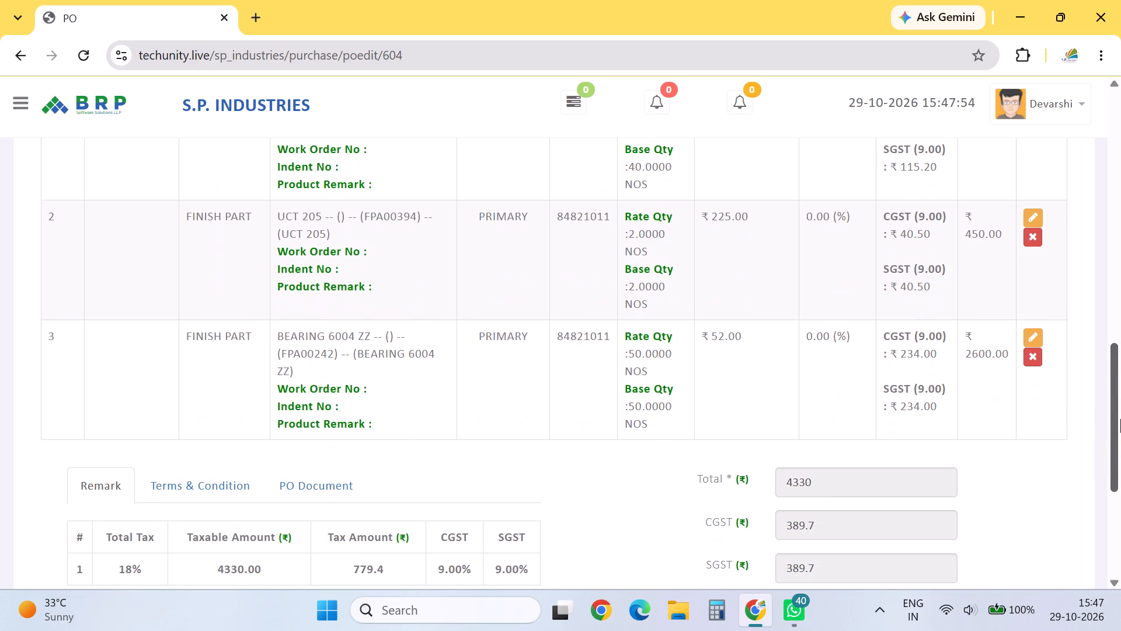
{"action": "left_click_drag", "start_coordinate": [1120, 419], "coordinate": [1118, 546]}
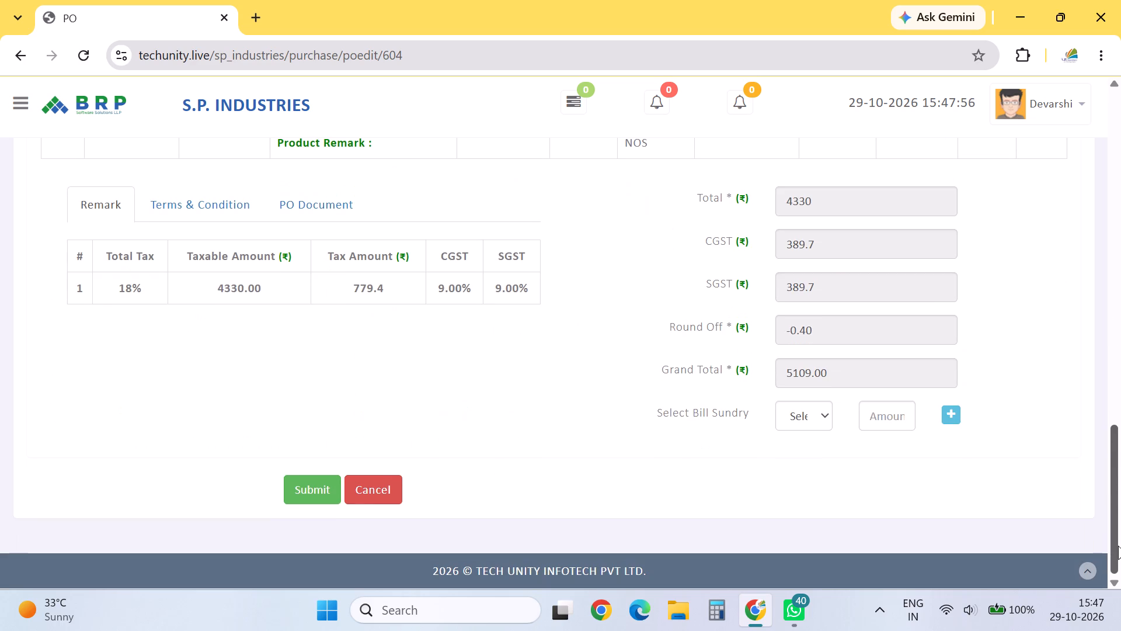
{"action": "left_click_drag", "start_coordinate": [1118, 546], "coordinate": [1120, 361]}
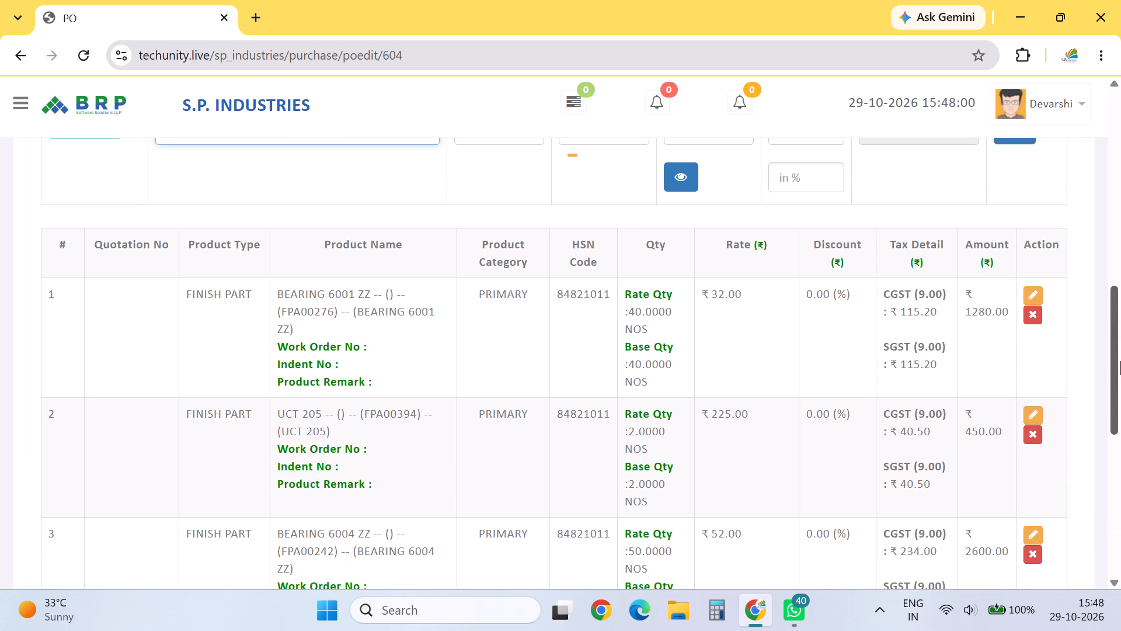
{"action": "left_click_drag", "start_coordinate": [1120, 361], "coordinate": [1117, 387]}
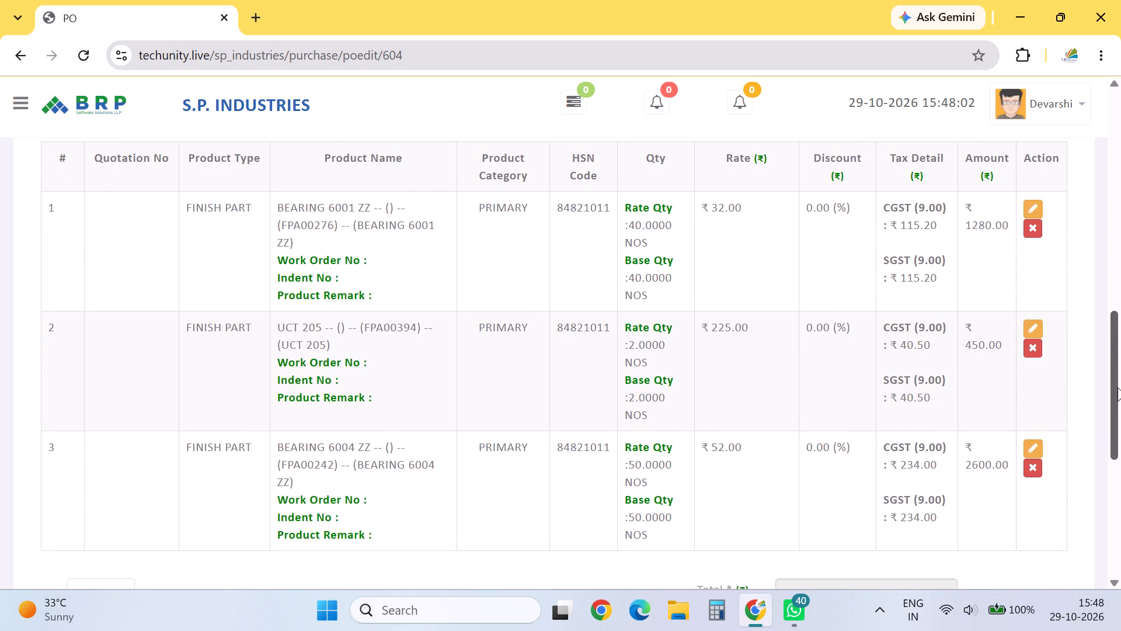
{"action": "left_click_drag", "start_coordinate": [1117, 387], "coordinate": [1112, 604]}
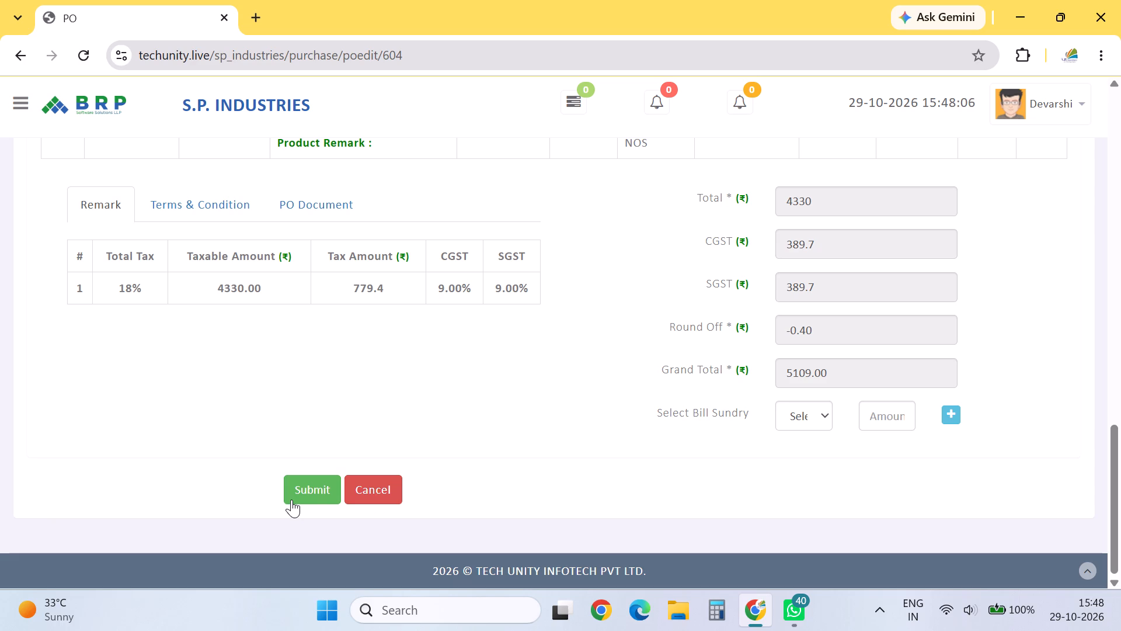
{"action": "left_click", "coordinate": [291, 500]}
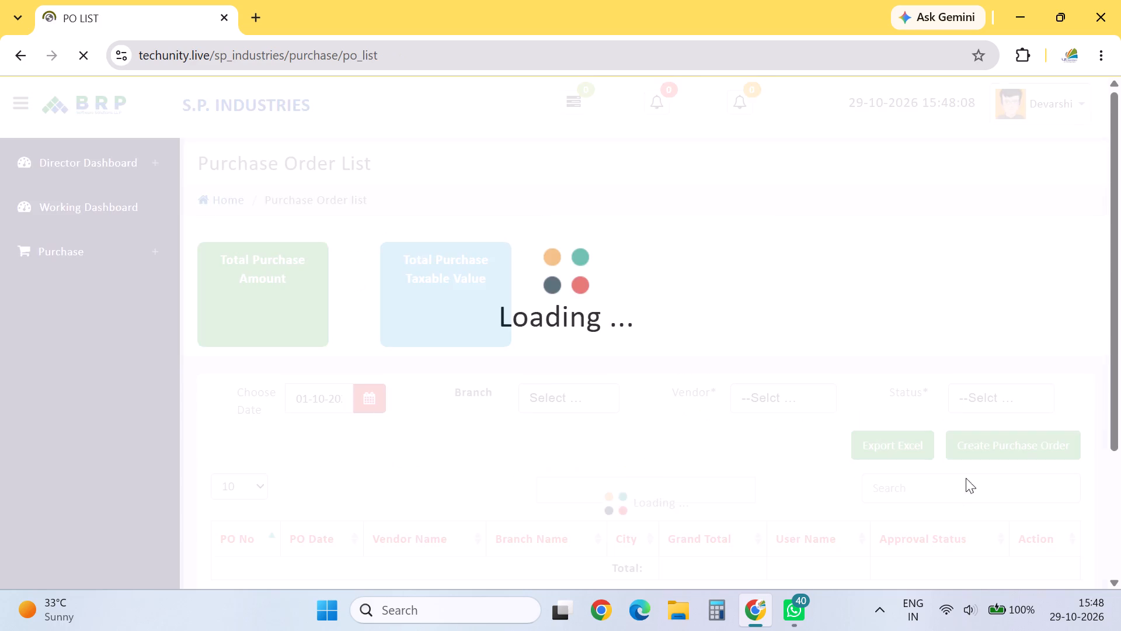
Search the purchase order list for 630 and open International Bearing Center's order PO/630/26-27 for editing.
{"action": "left_click_drag", "start_coordinate": [1116, 247], "coordinate": [1111, 300]}
{"action": "left_click", "coordinate": [955, 351]}
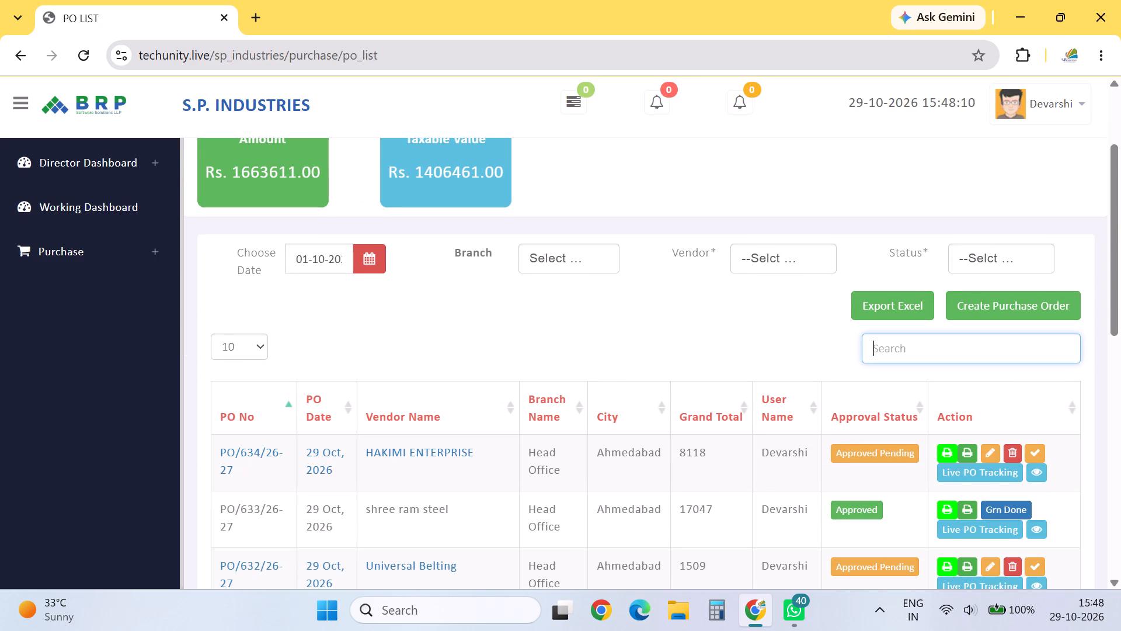
{"action": "type", "text": "630"}
{"action": "key", "text": "Return"}
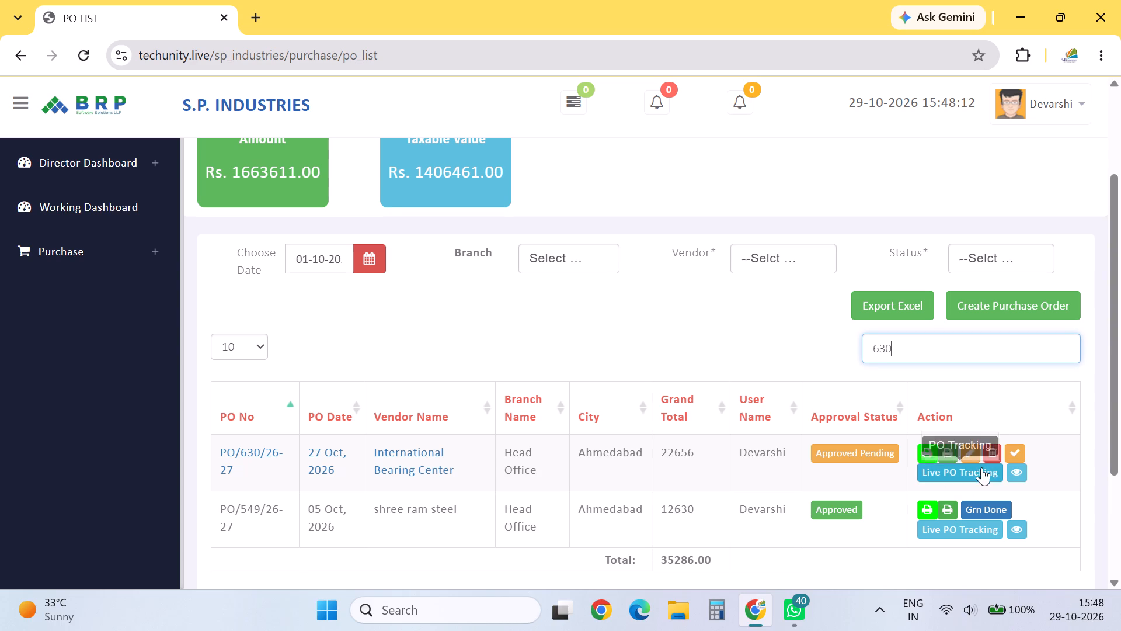
{"action": "left_click", "coordinate": [969, 459]}
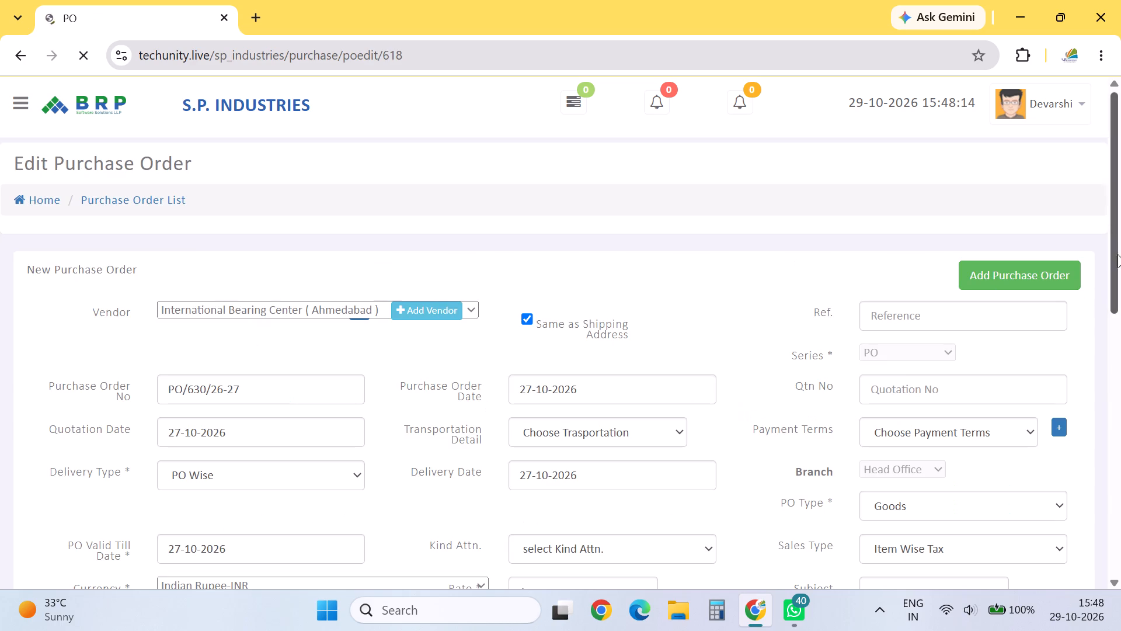
Add BEARING 6900 ZZ to the purchase order with a quantity of 15 NOS at a rate of 30.
{"action": "left_click_drag", "start_coordinate": [1120, 236], "coordinate": [1120, 283]}
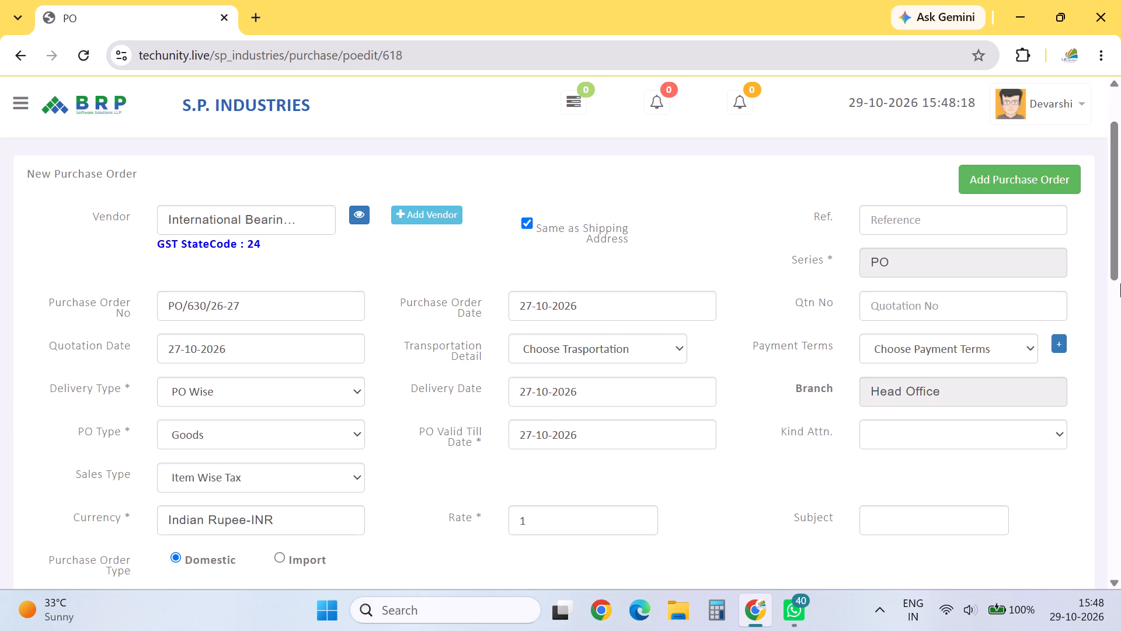
{"action": "left_click_drag", "start_coordinate": [1120, 283], "coordinate": [1120, 276]}
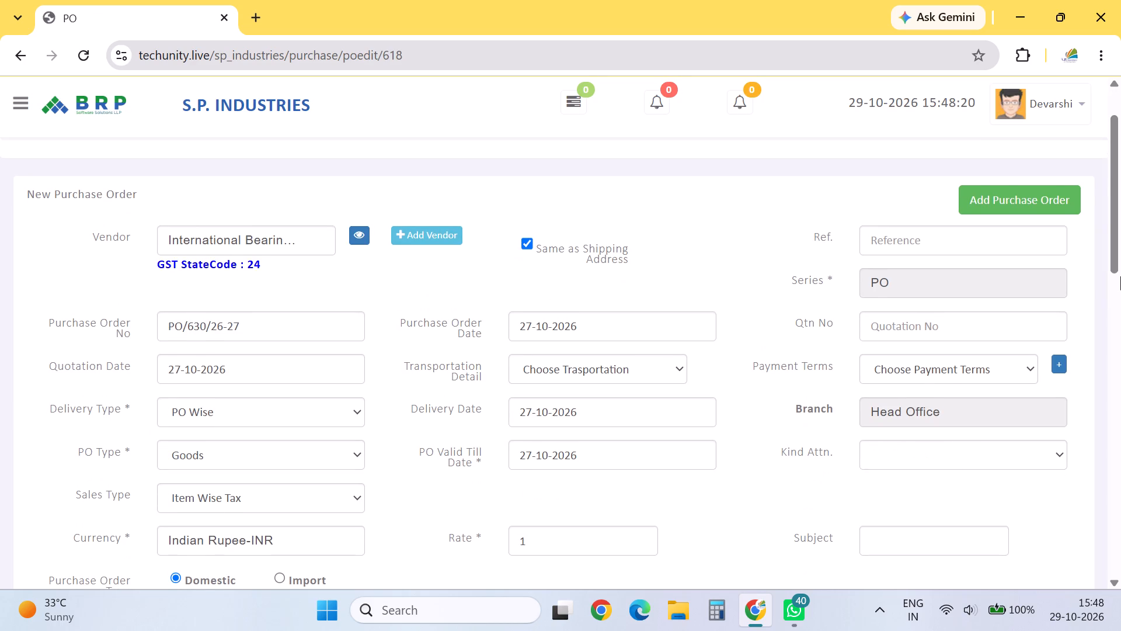
{"action": "left_click_drag", "start_coordinate": [1120, 276], "coordinate": [1120, 428]}
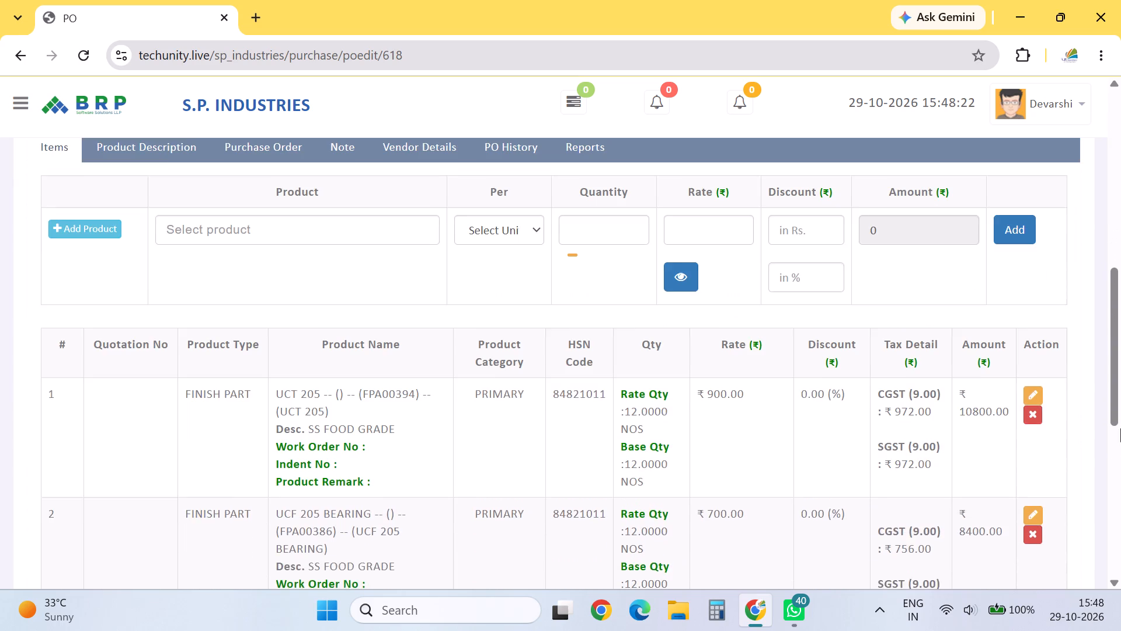
{"action": "left_click_drag", "start_coordinate": [1120, 428], "coordinate": [1106, 418]}
{"action": "left_click", "coordinate": [374, 266]}
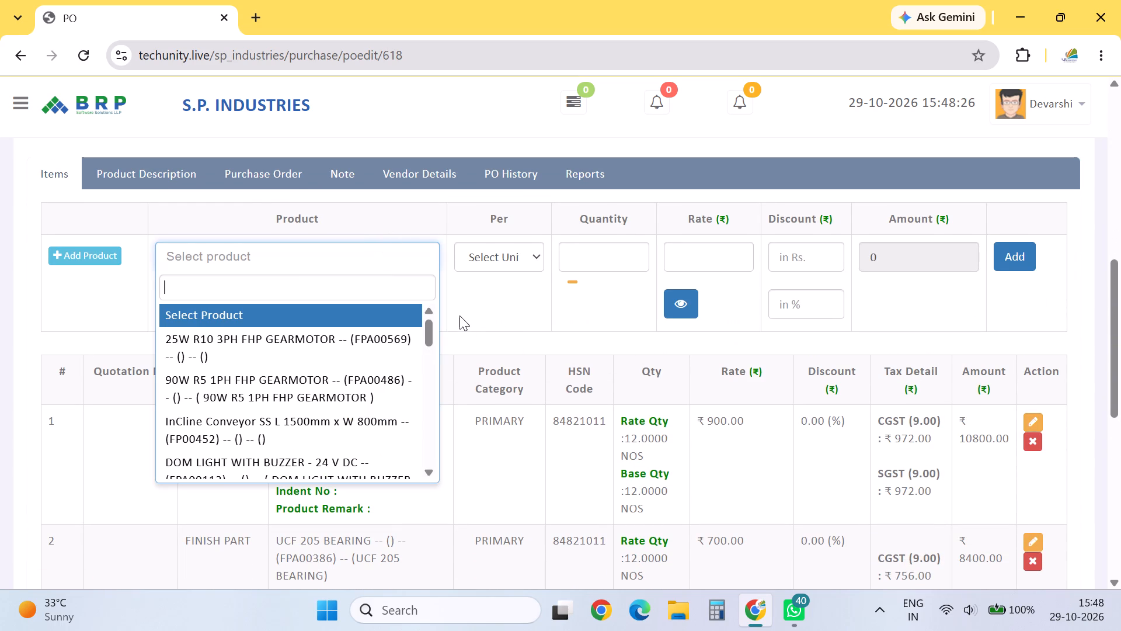
{"action": "type", "text": "6900"}
{"action": "key", "text": "Return"}
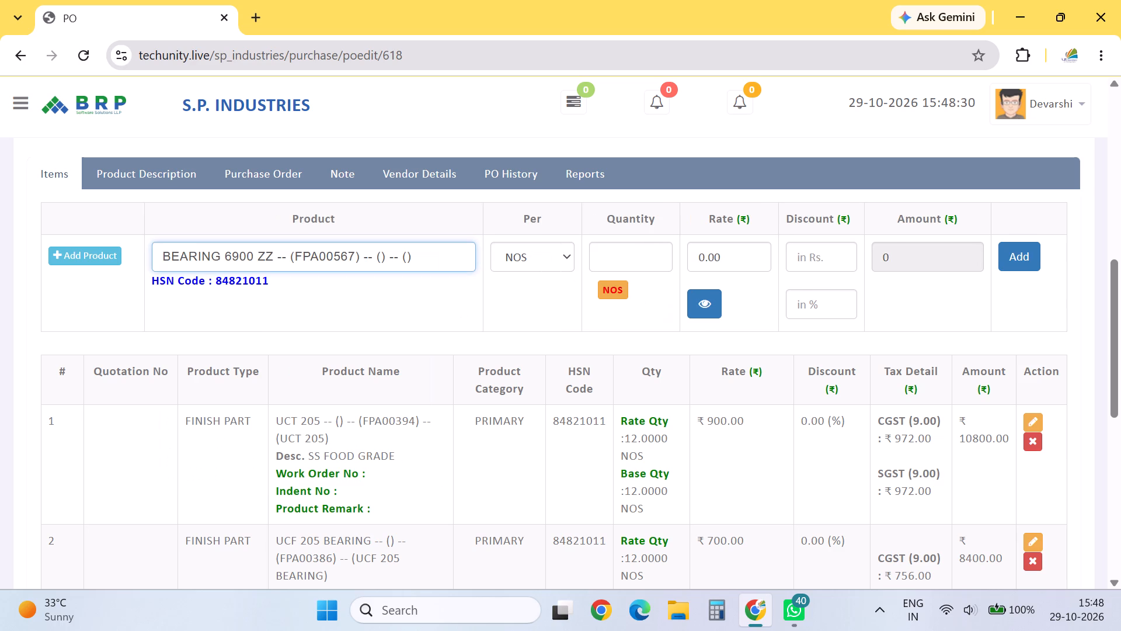
{"action": "left_click", "coordinate": [679, 261]}
{"action": "left_click", "coordinate": [659, 255]}
{"action": "type", "text": "15"}
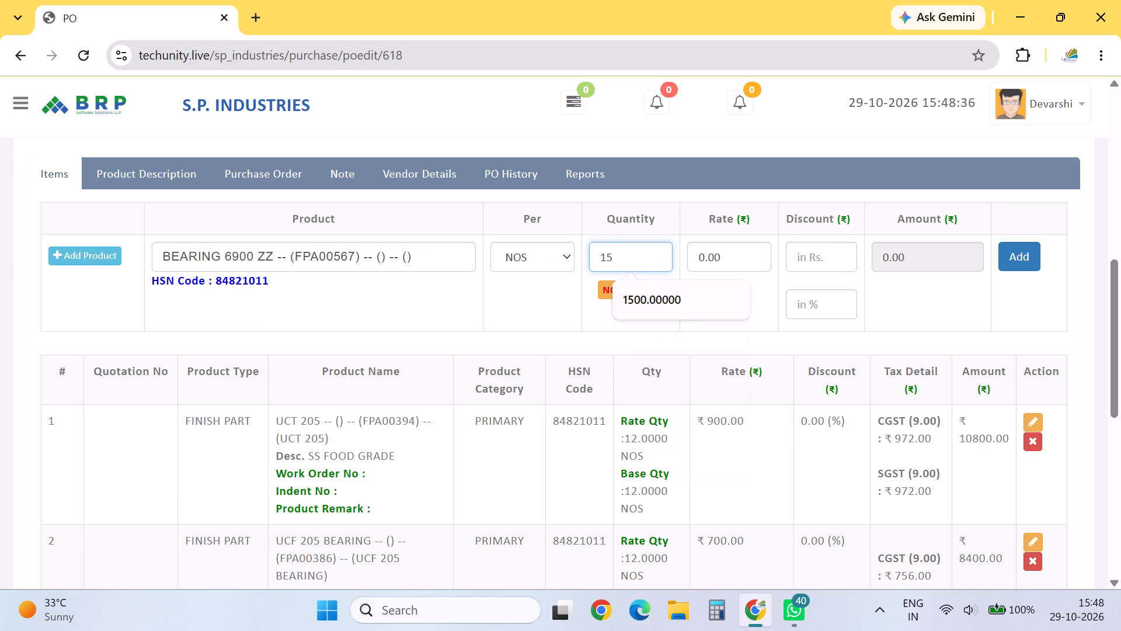
{"action": "key", "text": "Tab"}
{"action": "key", "text": "3"}
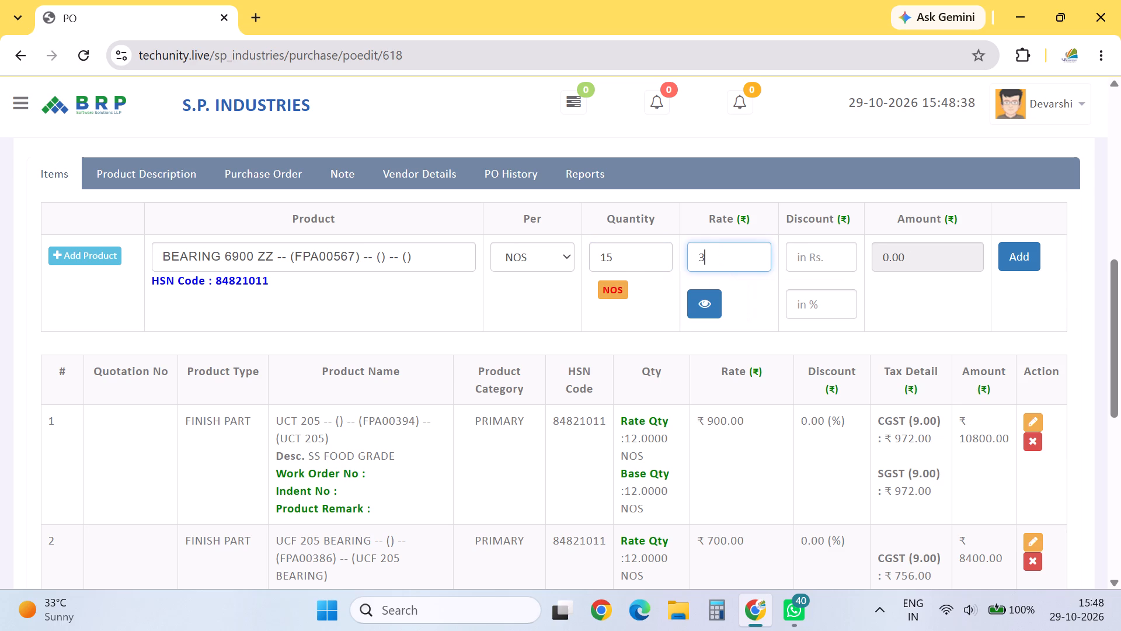
{"action": "key", "text": "0"}
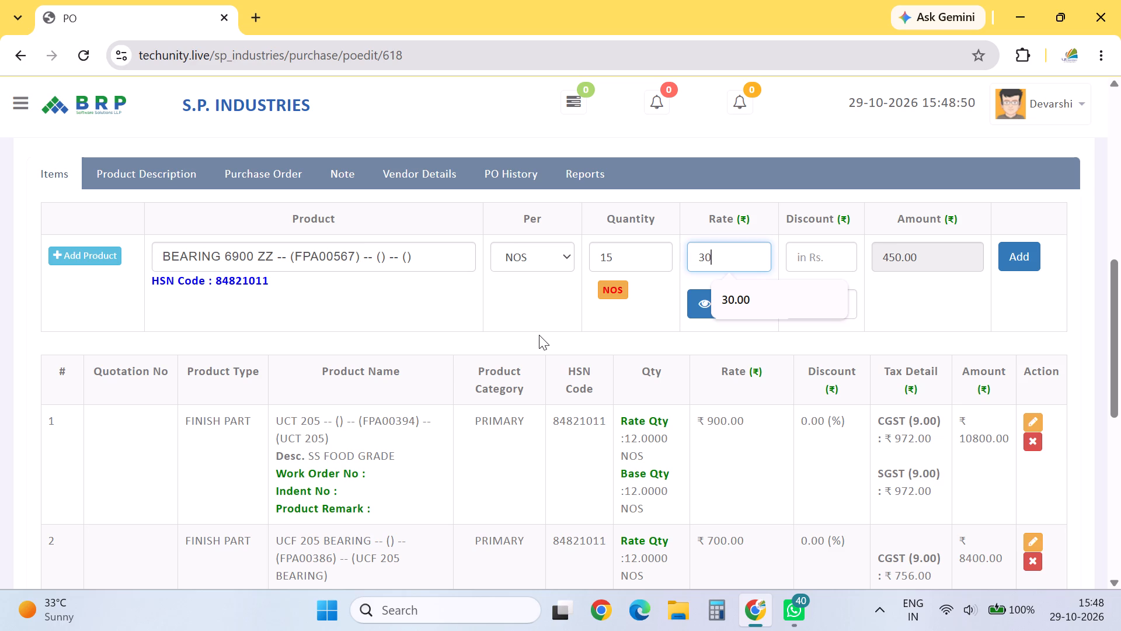
{"action": "left_click", "coordinate": [1024, 253]}
Check the items and totals of PO/630/26-27 and submit the purchase order.
{"action": "left_click_drag", "start_coordinate": [1106, 351], "coordinate": [1113, 417]}
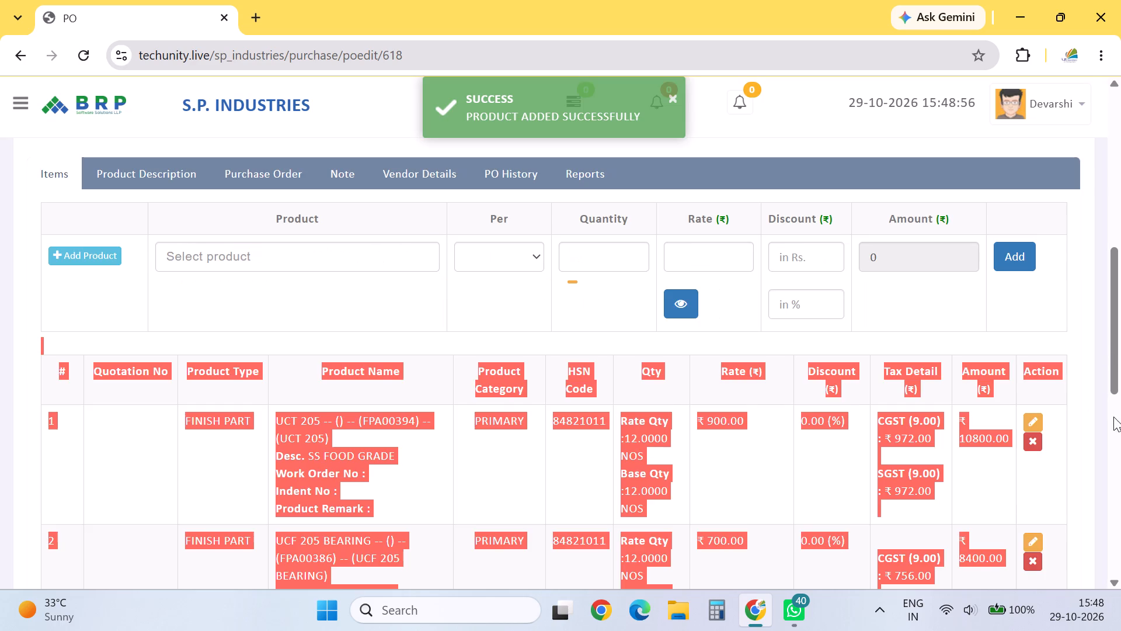
{"action": "left_click_drag", "start_coordinate": [1113, 417], "coordinate": [1116, 417]}
{"action": "left_click_drag", "start_coordinate": [1120, 353], "coordinate": [1120, 523]}
{"action": "left_click", "coordinate": [1060, 448]}
{"action": "left_click", "coordinate": [1120, 474]}
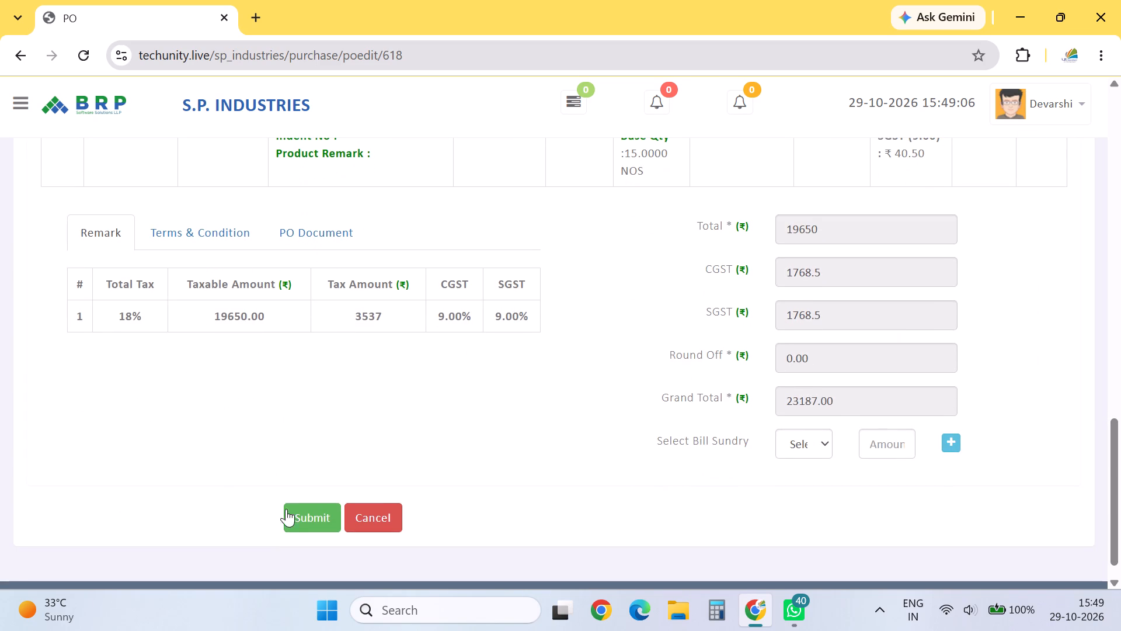
{"action": "left_click", "coordinate": [293, 512]}
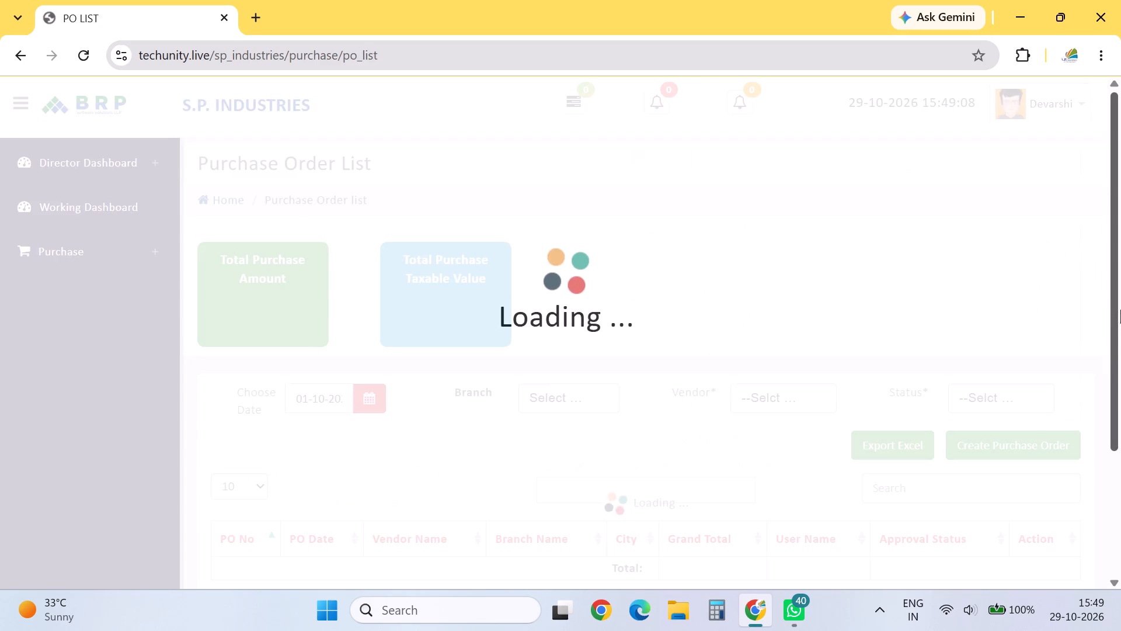
Search the purchase order list for INTER and open the print view of International Bearing Center's order PO/616/26-27.
{"action": "left_click_drag", "start_coordinate": [1120, 292], "coordinate": [1116, 310]}
{"action": "left_click_drag", "start_coordinate": [1119, 293], "coordinate": [1120, 233]}
{"action": "left_click", "coordinate": [944, 195]}
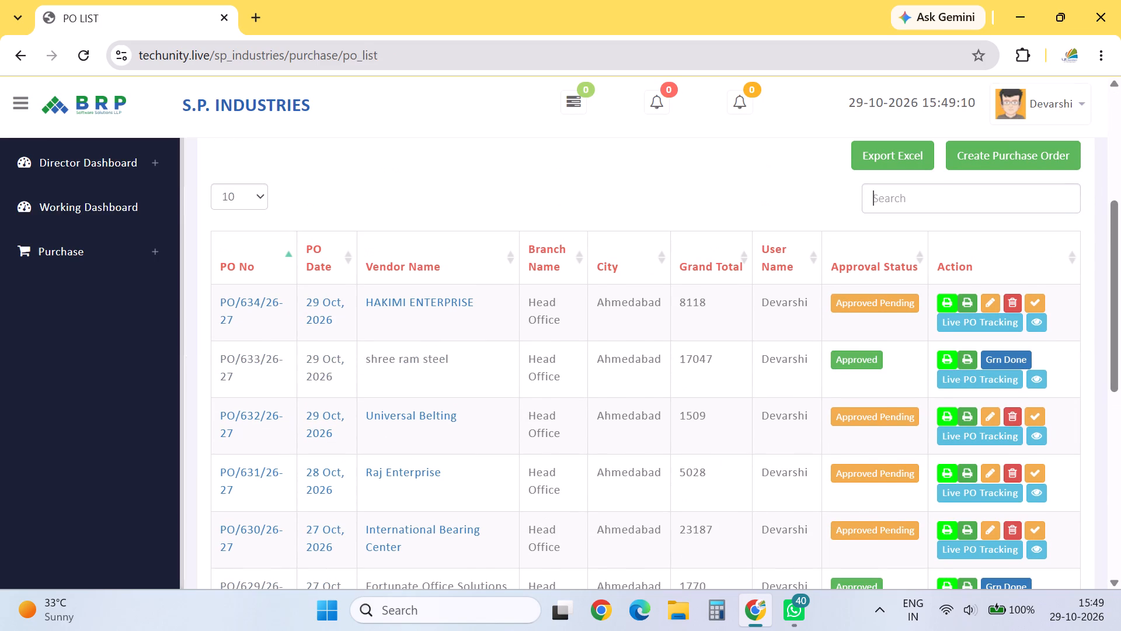
{"action": "type", "text": "INTER"}
{"action": "key", "text": "Return"}
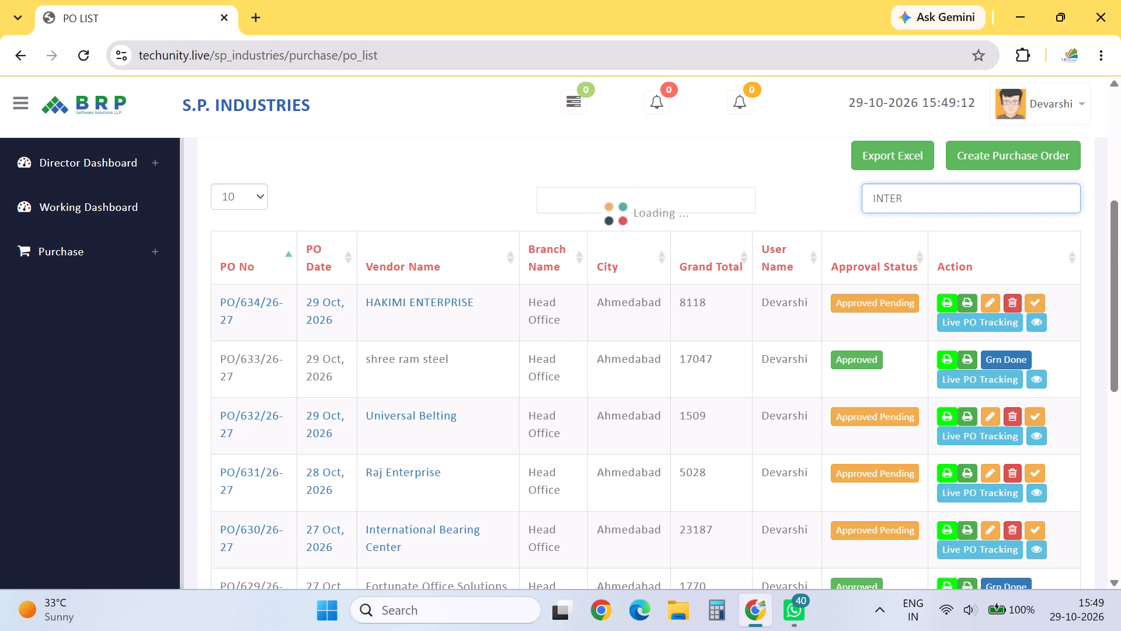
{"action": "left_click", "coordinate": [951, 359]}
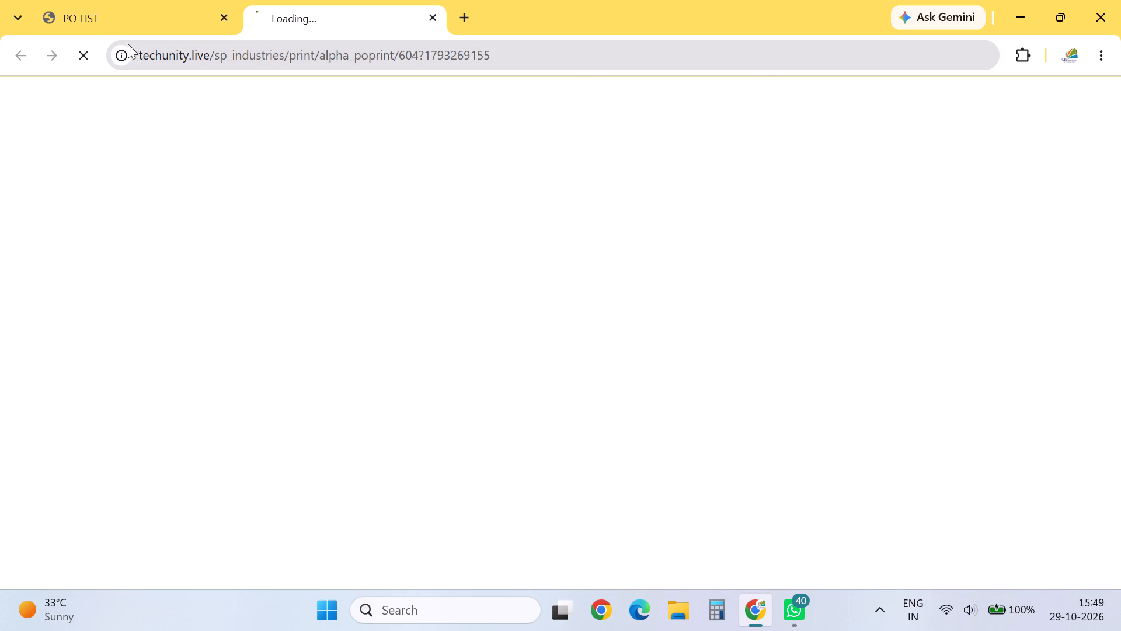
{"action": "left_click", "coordinate": [126, 13]}
{"action": "left_click", "coordinate": [277, 15]}
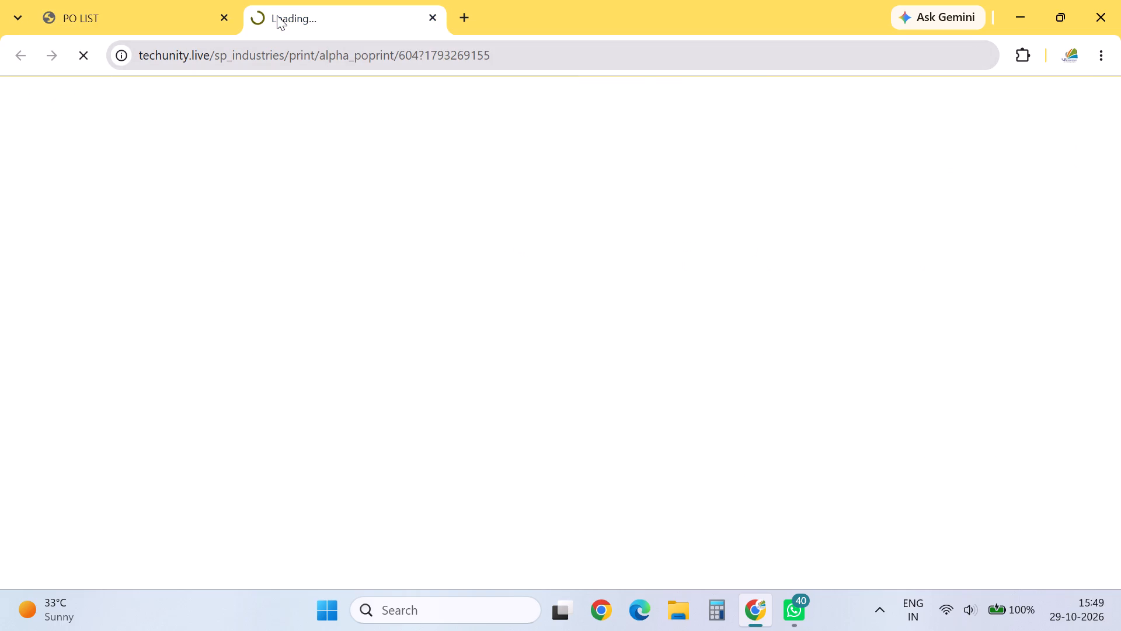